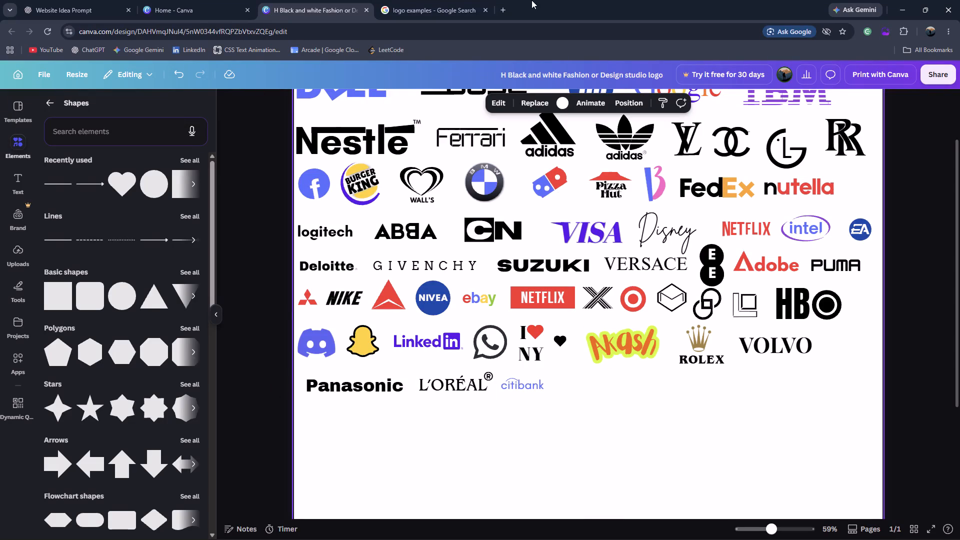
Switch to the logo examples image results in Google and browse them for more logos to recreate.
{"action": "left_click", "coordinate": [446, 0]}
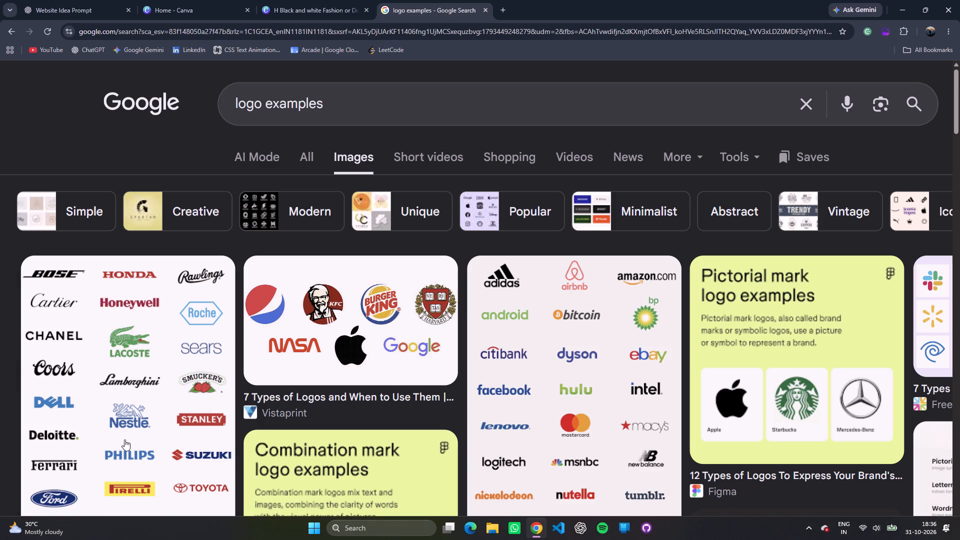
{"action": "scroll", "coordinate": [124, 439], "scroll_direction": "down", "scroll_amount": 4}
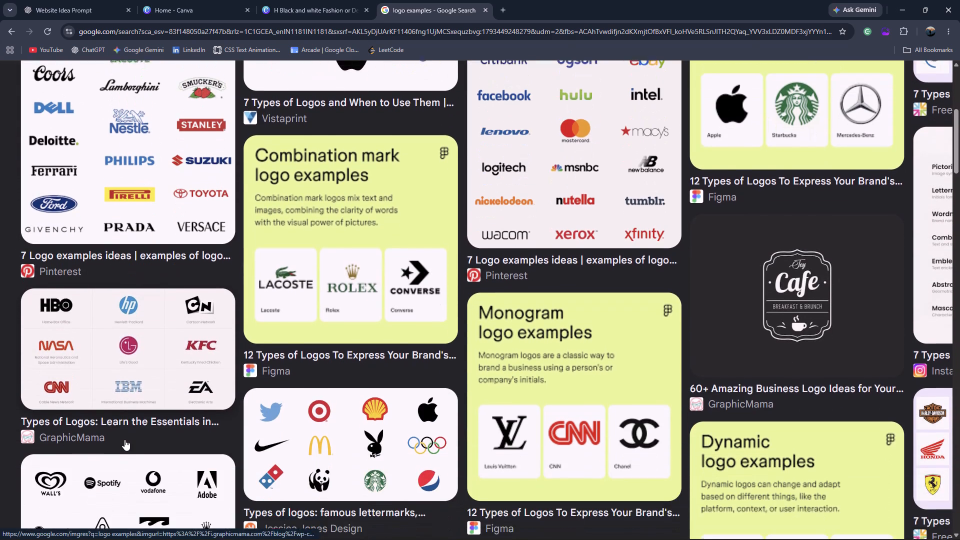
{"action": "scroll", "coordinate": [124, 439], "scroll_direction": "down", "scroll_amount": 5}
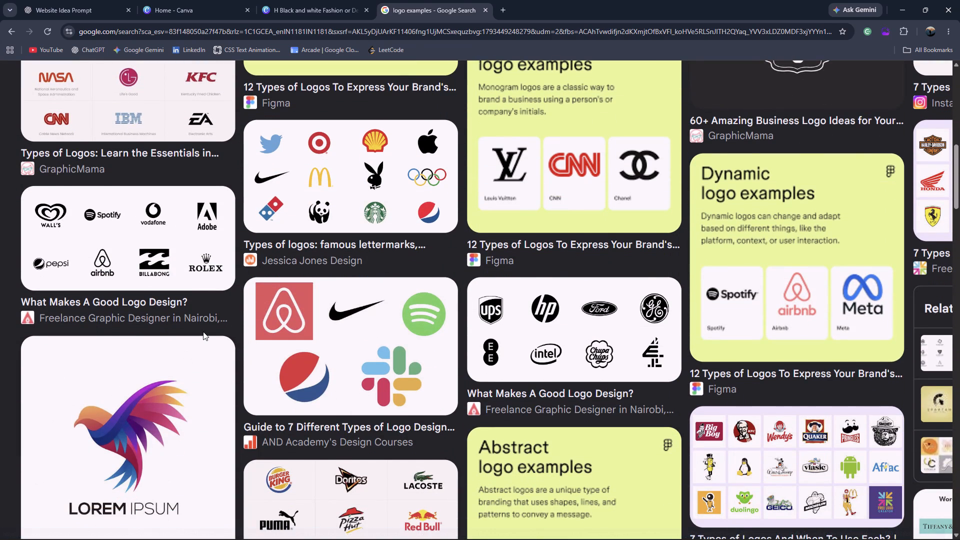
{"action": "scroll", "coordinate": [203, 331], "scroll_direction": "down", "scroll_amount": 3}
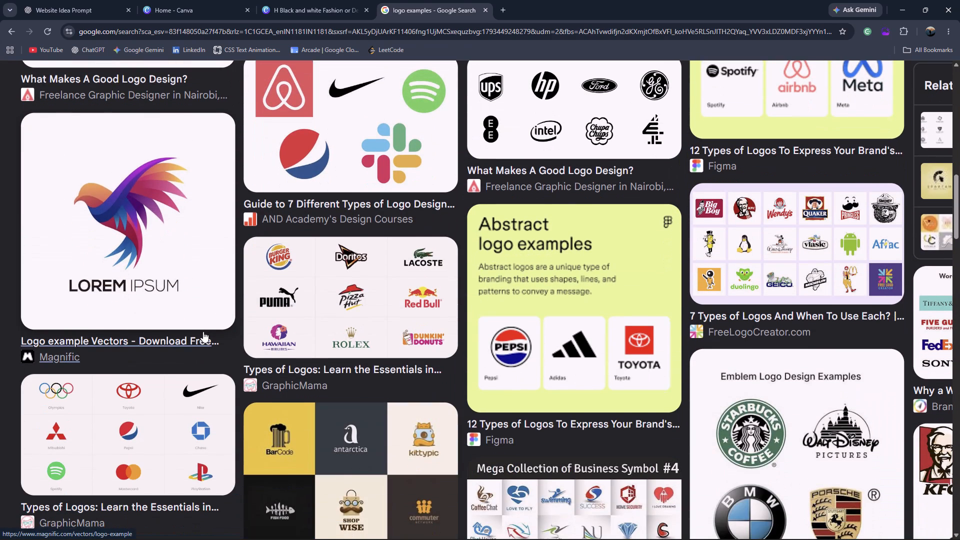
{"action": "scroll", "coordinate": [324, 416], "scroll_direction": "down", "scroll_amount": 2}
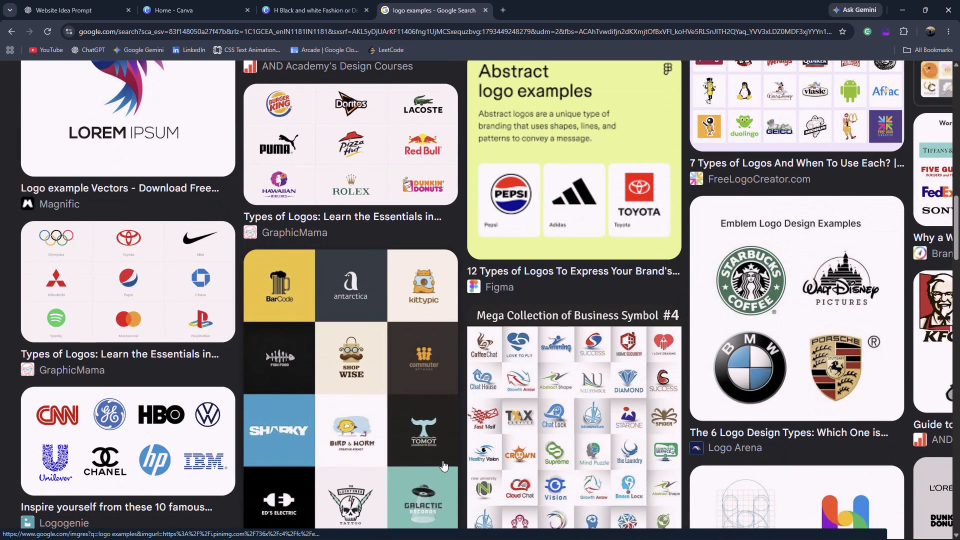
{"action": "scroll", "coordinate": [442, 460], "scroll_direction": "down", "scroll_amount": 3}
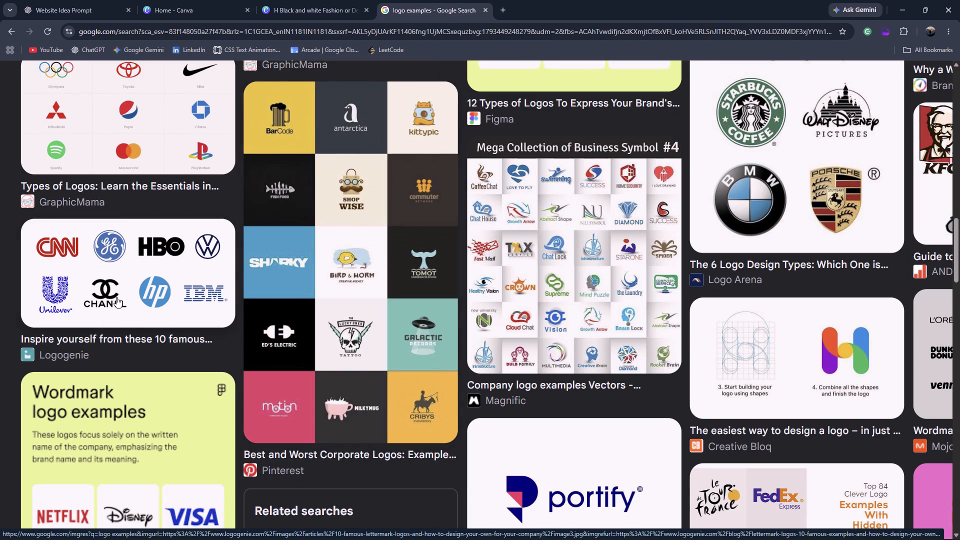
{"action": "scroll", "coordinate": [116, 297], "scroll_direction": "right", "scroll_amount": 3}
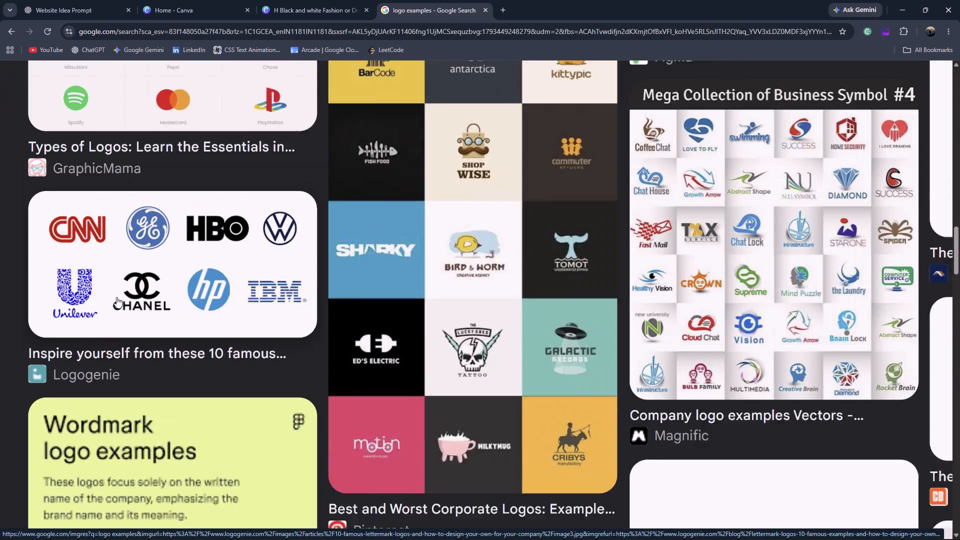
{"action": "left_click", "coordinate": [116, 297]}
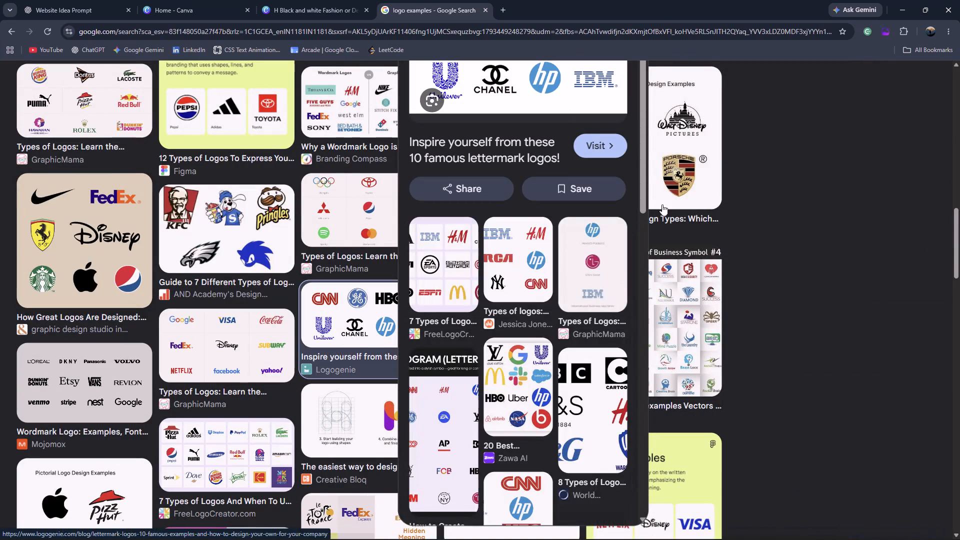
{"action": "scroll", "coordinate": [664, 222], "scroll_direction": "up", "scroll_amount": 4}
{"action": "left_click", "coordinate": [614, 182]}
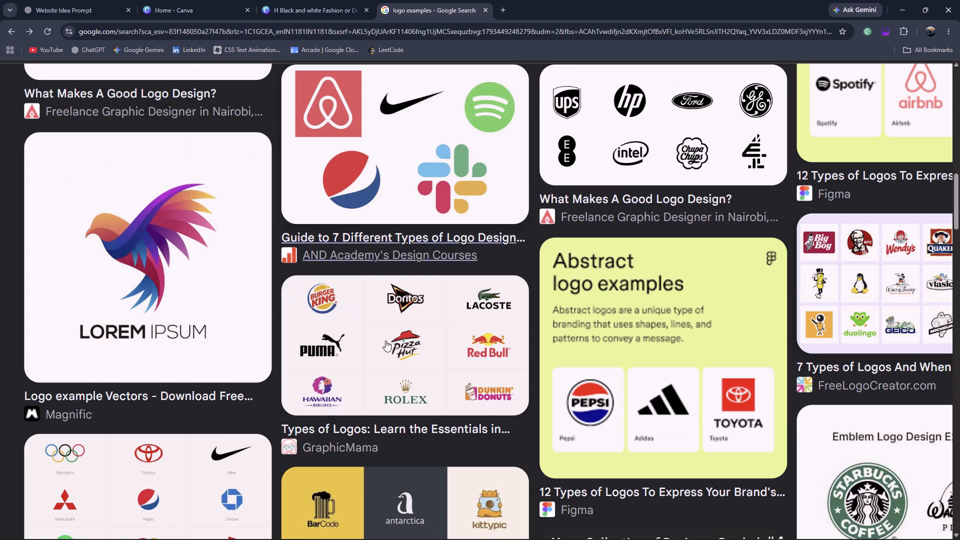
{"action": "scroll", "coordinate": [338, 380], "scroll_direction": "down", "scroll_amount": 2}
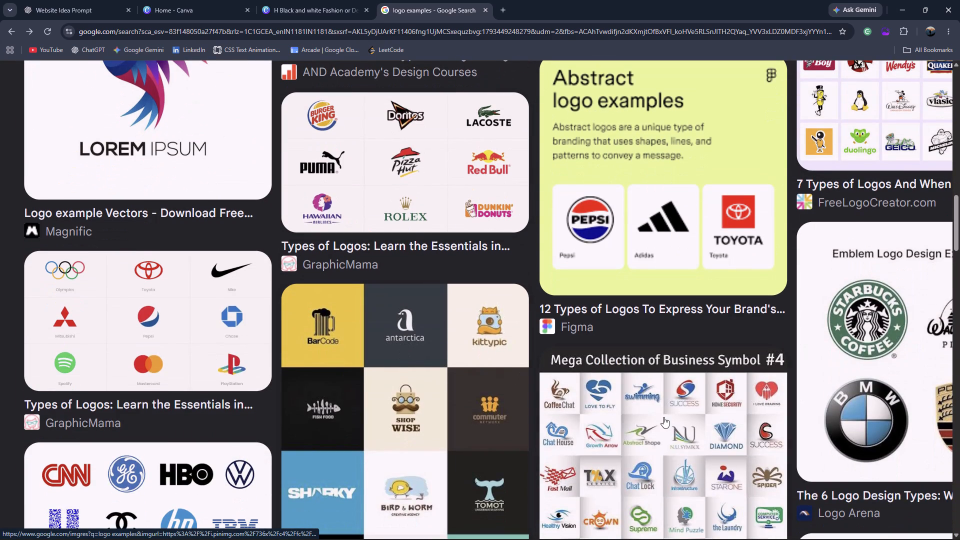
{"action": "scroll", "coordinate": [663, 417], "scroll_direction": "down", "scroll_amount": 2}
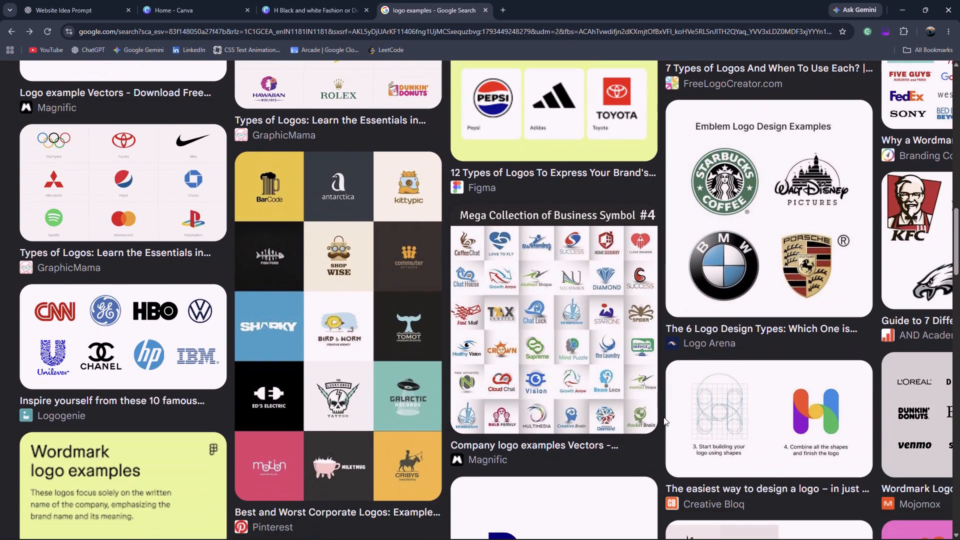
{"action": "scroll", "coordinate": [663, 417], "scroll_direction": "down", "scroll_amount": 4}
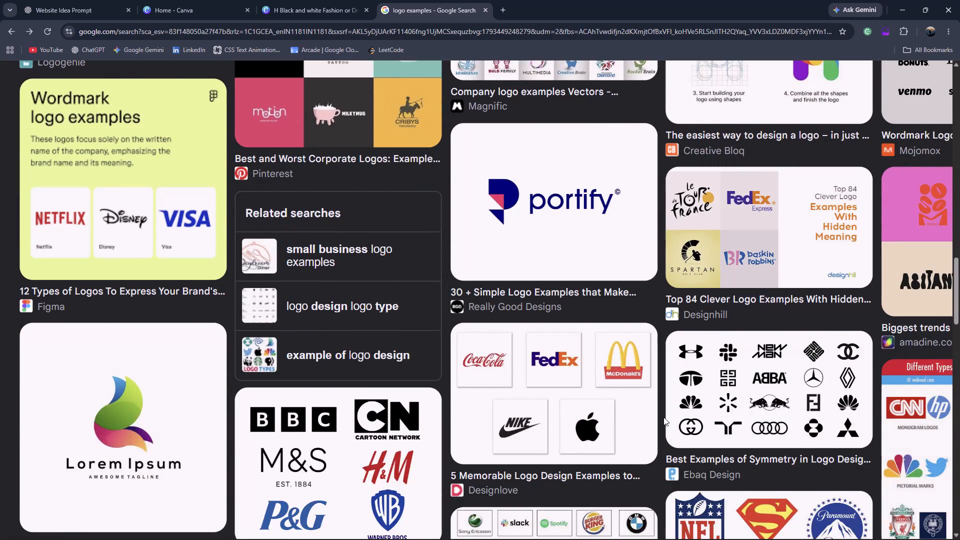
{"action": "scroll", "coordinate": [663, 417], "scroll_direction": "down", "scroll_amount": 1}
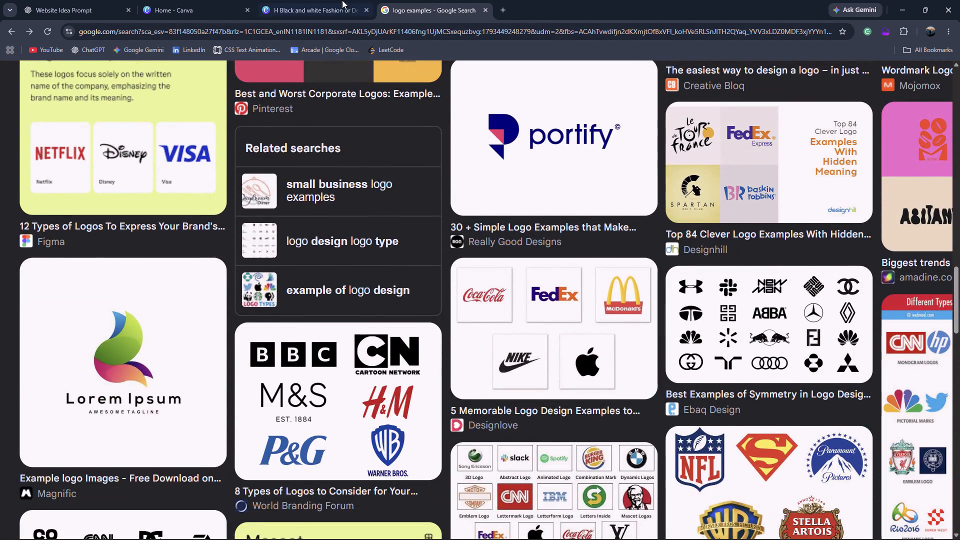
Back in the Canva design, delete the pink and blue B logo between Pizza Hut and FedEx.
{"action": "left_click", "coordinate": [342, 0]}
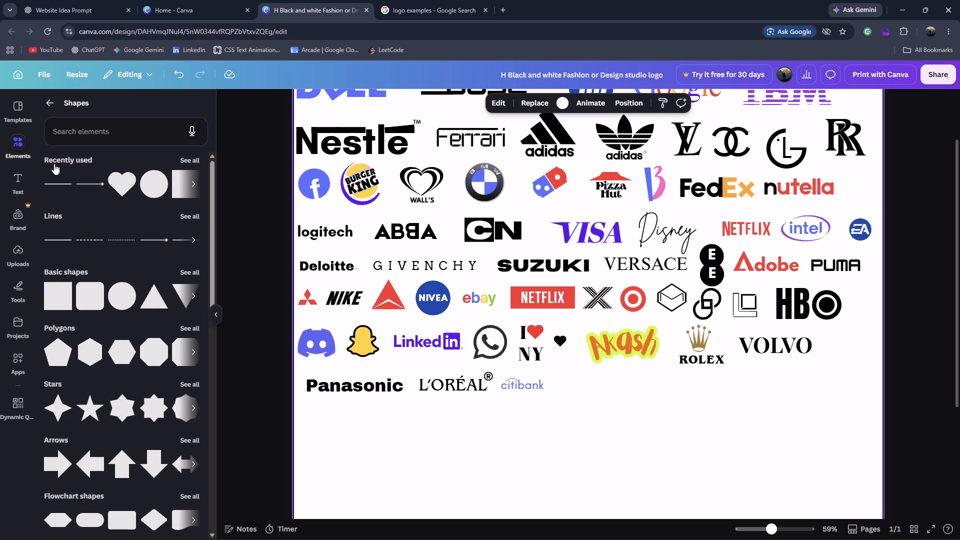
{"action": "left_click", "coordinate": [15, 173]}
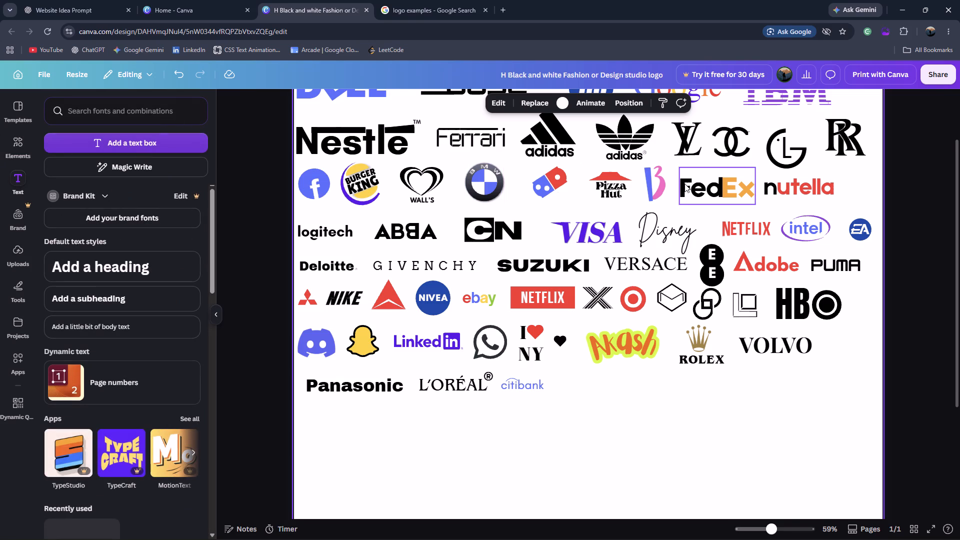
{"action": "left_click", "coordinate": [659, 177]}
{"action": "key", "text": "Delete"}
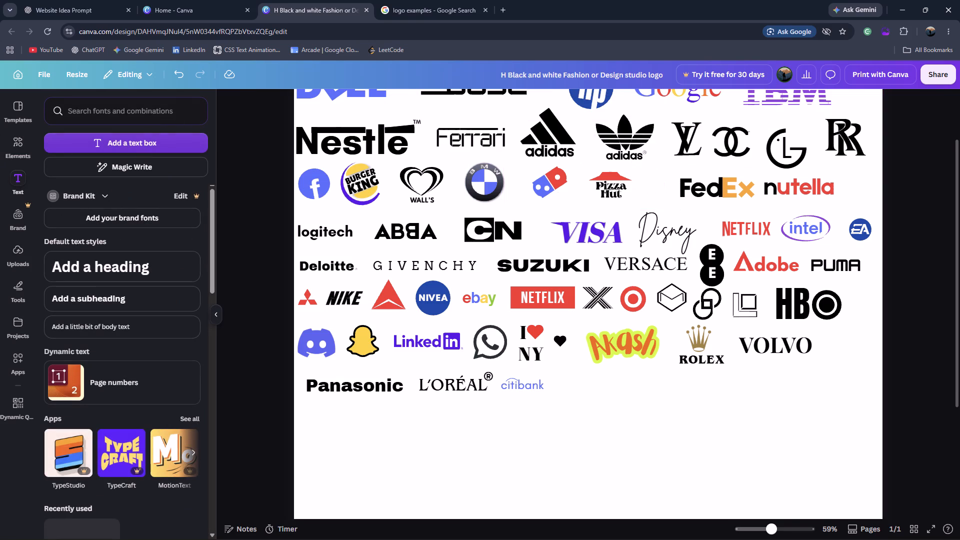
Move the FedEx logo into the gap beside Pizza Hut, keeping it aligned with the row.
{"action": "left_click_drag", "start_coordinate": [714, 201], "coordinate": [689, 202]}
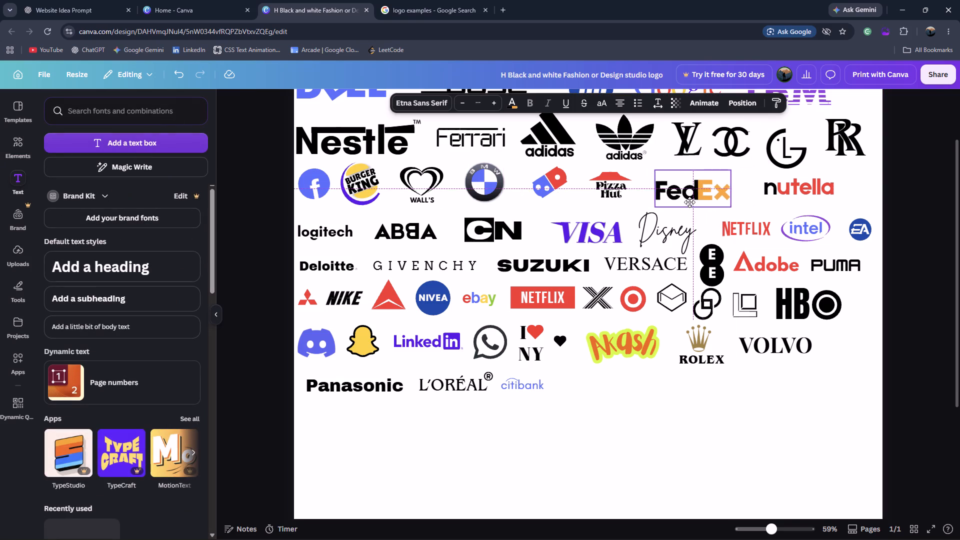
{"action": "left_click_drag", "start_coordinate": [689, 202], "coordinate": [693, 200]}
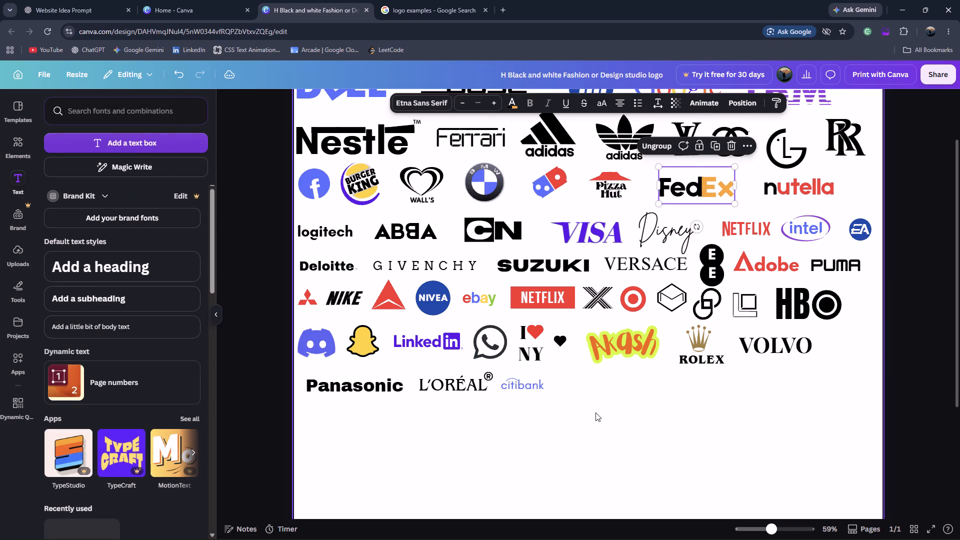
{"action": "left_click", "coordinate": [595, 412]}
Add a text box containing the letter l and place it beside the citibank logo in the last row.
{"action": "left_click", "coordinate": [185, 146]}
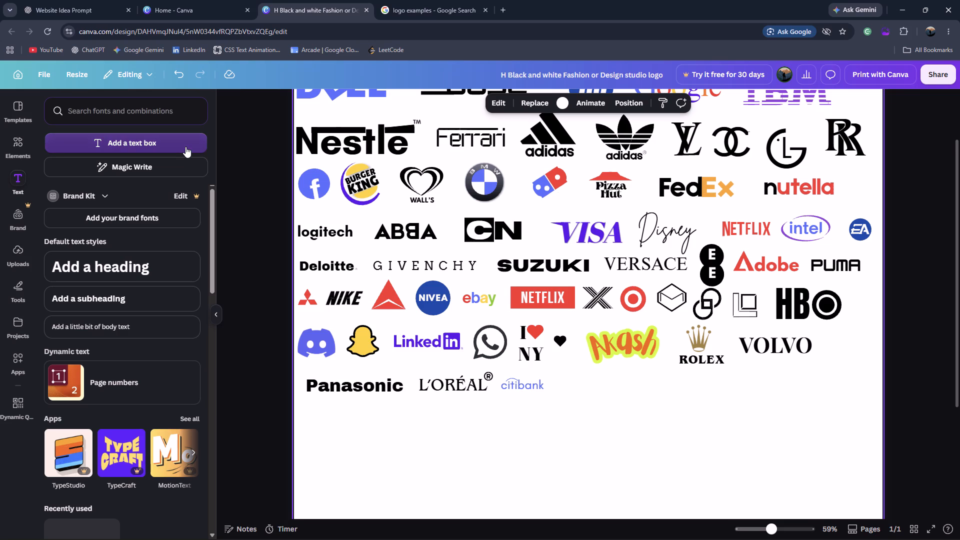
{"action": "key", "text": "l"}
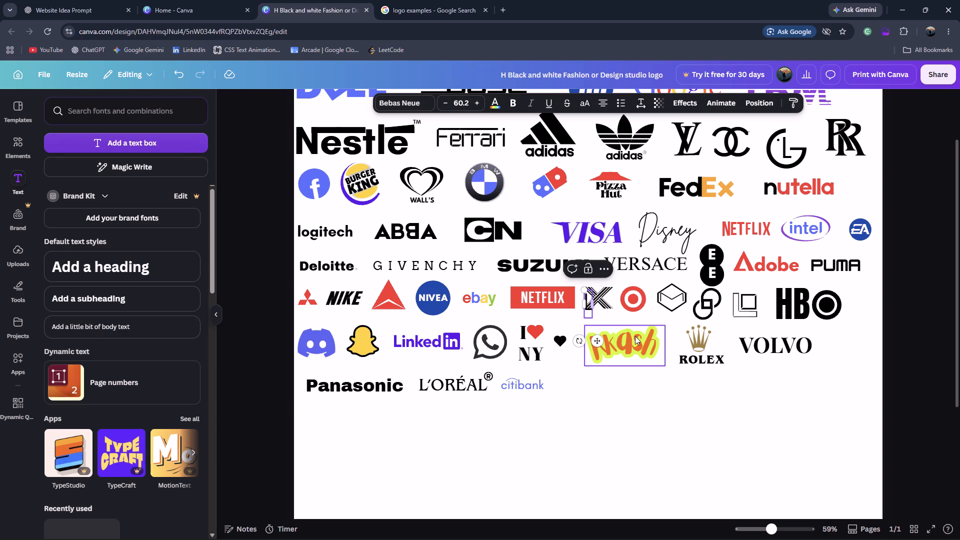
{"action": "left_click_drag", "start_coordinate": [598, 339], "coordinate": [592, 420]}
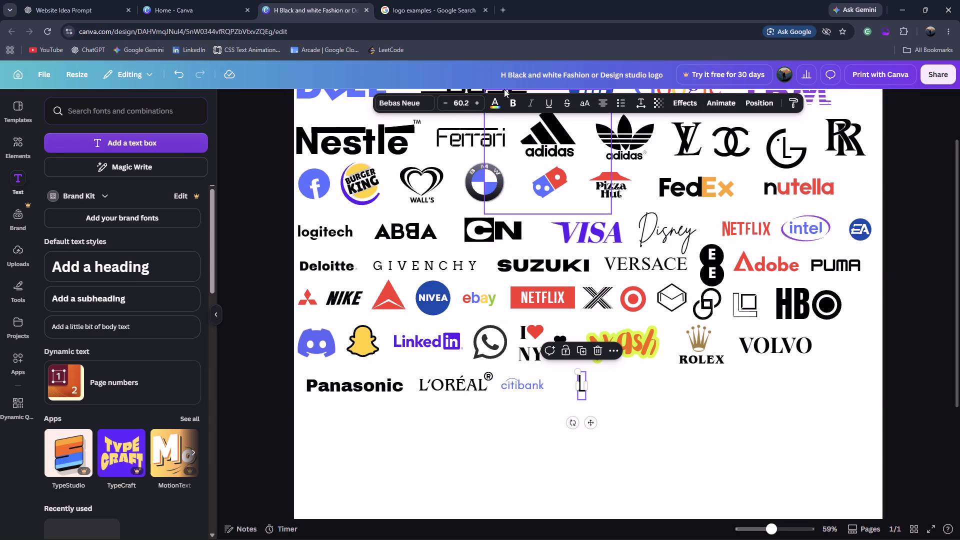
Try the Horizon font on the new letter l, and settle on League Spartan.
{"action": "left_click", "coordinate": [396, 101]}
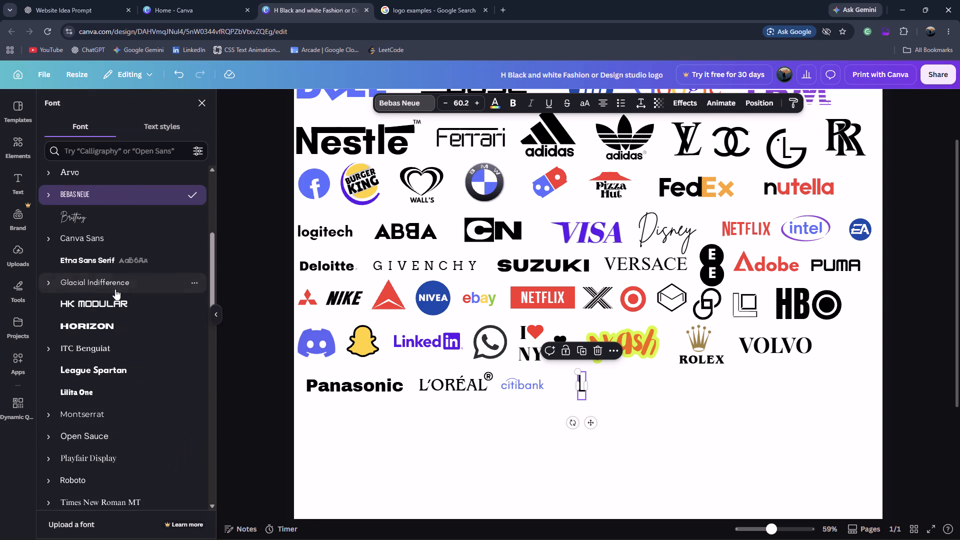
{"action": "left_click", "coordinate": [105, 323]}
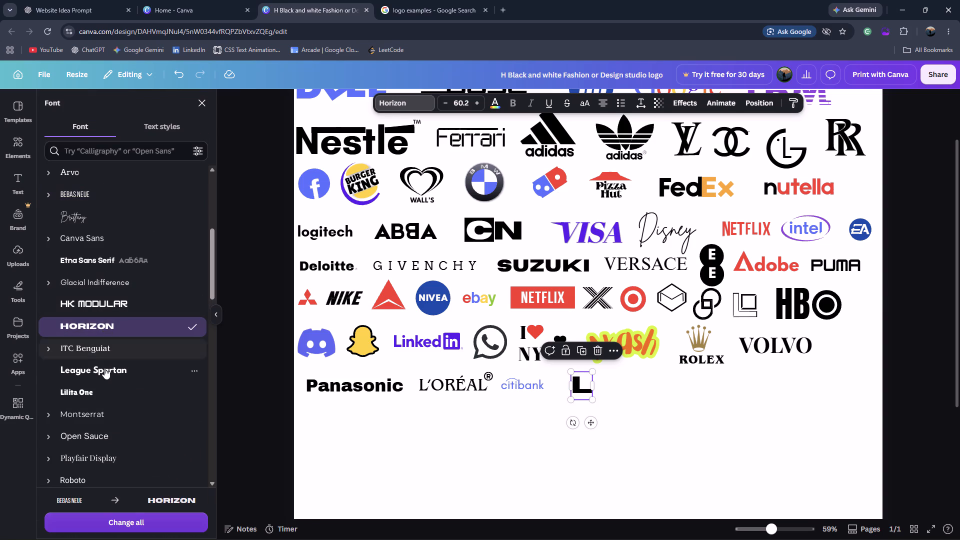
{"action": "left_click", "coordinate": [104, 378]}
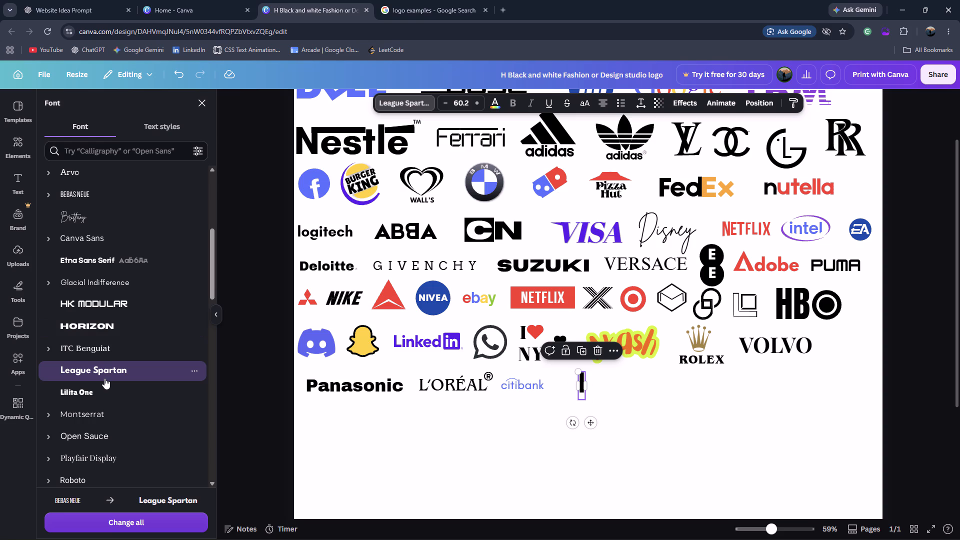
After rechecking the logo examples, enlarge the letter l to size 85 and move it into the blank area below the last row.
{"action": "left_click", "coordinate": [382, 0]}
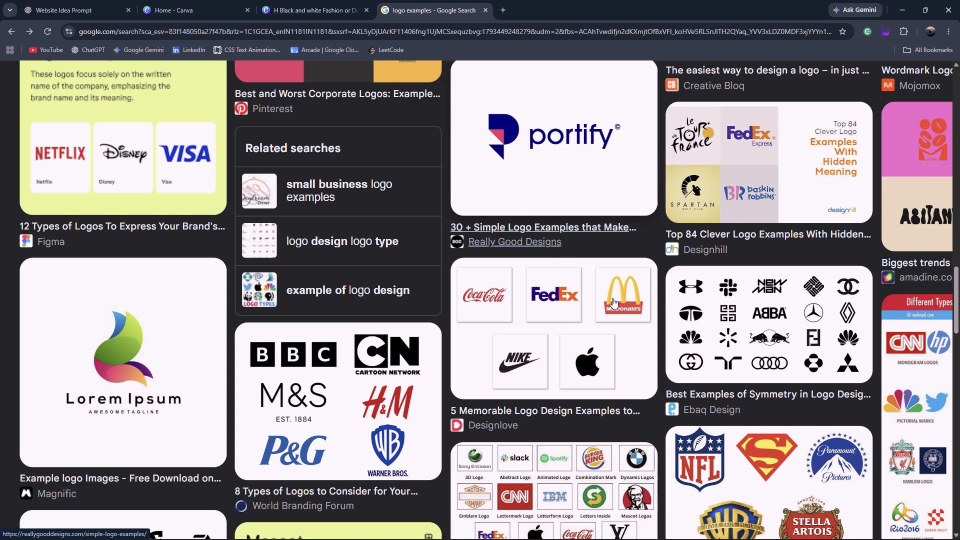
{"action": "scroll", "coordinate": [612, 298], "scroll_direction": "down", "scroll_amount": 2}
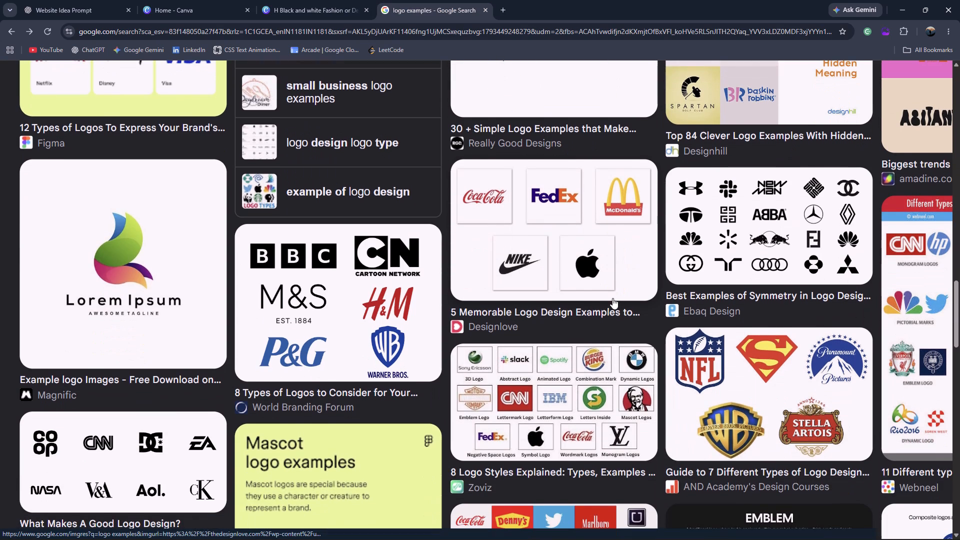
{"action": "scroll", "coordinate": [612, 315], "scroll_direction": "up", "scroll_amount": 4}
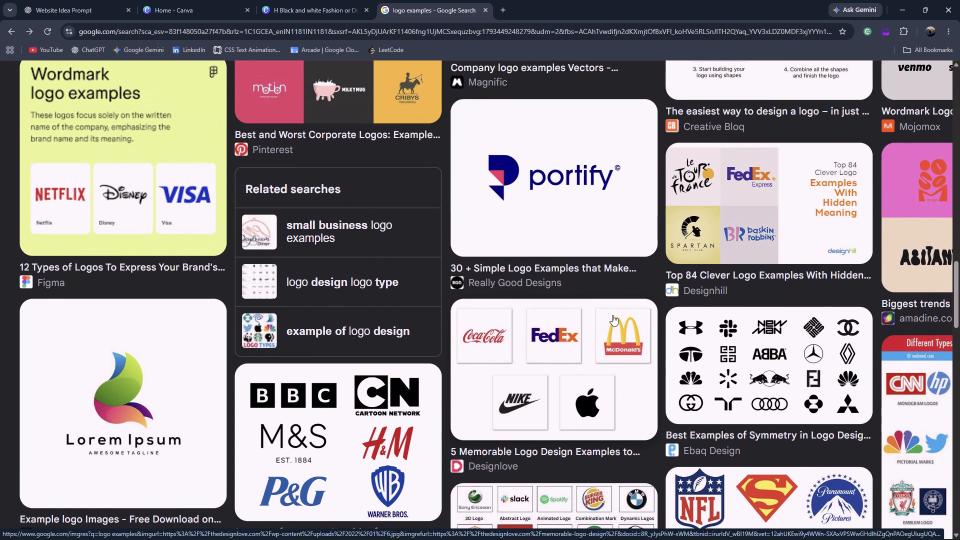
{"action": "left_click", "coordinate": [305, 0]}
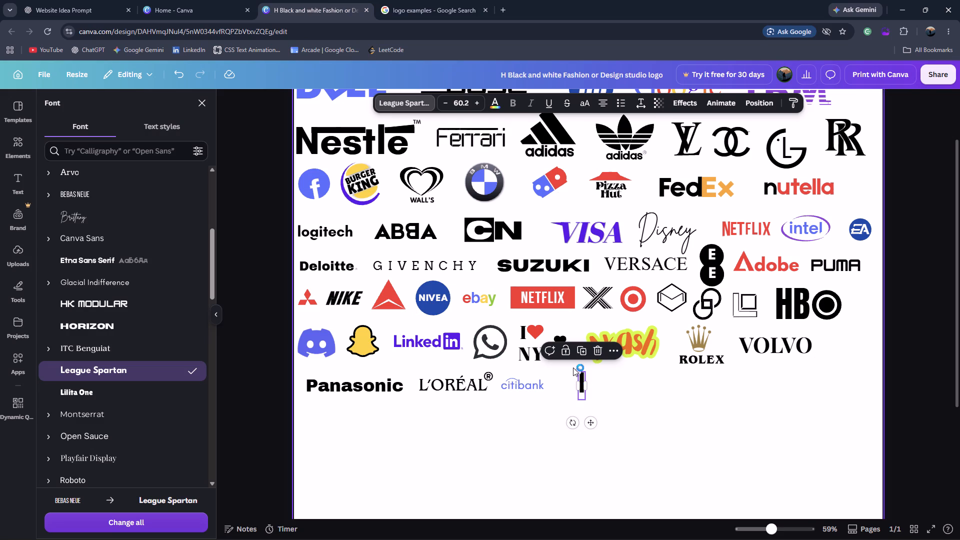
{"action": "left_click_drag", "start_coordinate": [576, 370], "coordinate": [565, 362]}
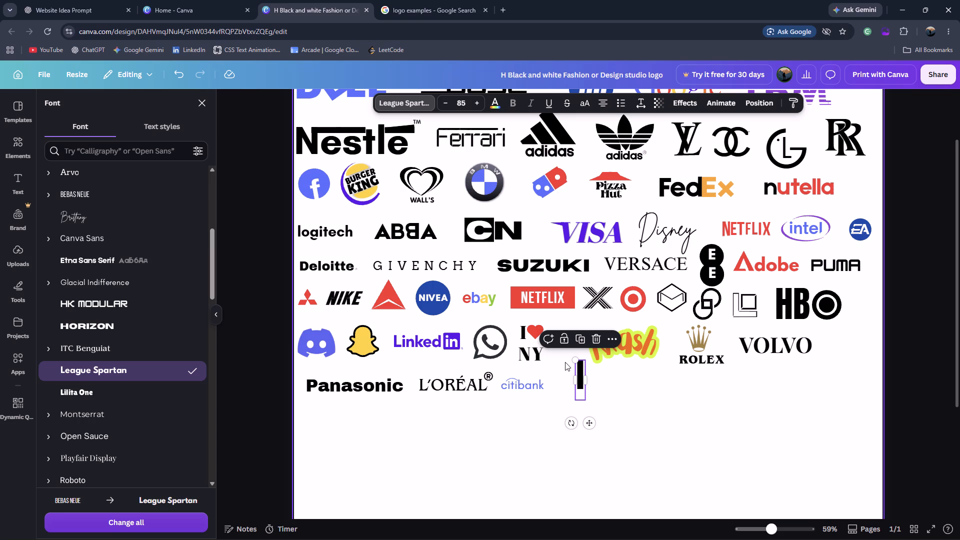
{"action": "left_click_drag", "start_coordinate": [585, 423], "coordinate": [595, 453]}
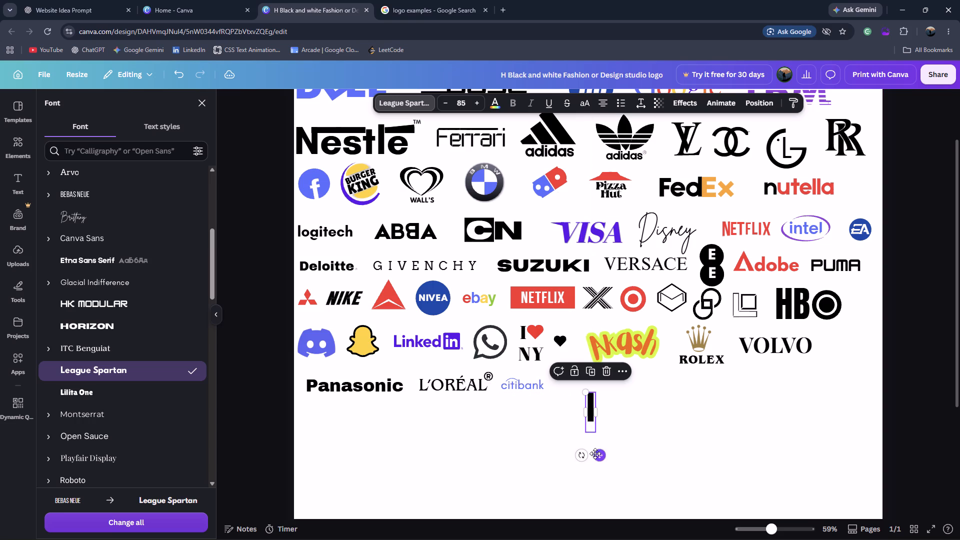
Tilt the letter l slightly counterclockwise.
{"action": "left_click_drag", "start_coordinate": [582, 451], "coordinate": [591, 453]}
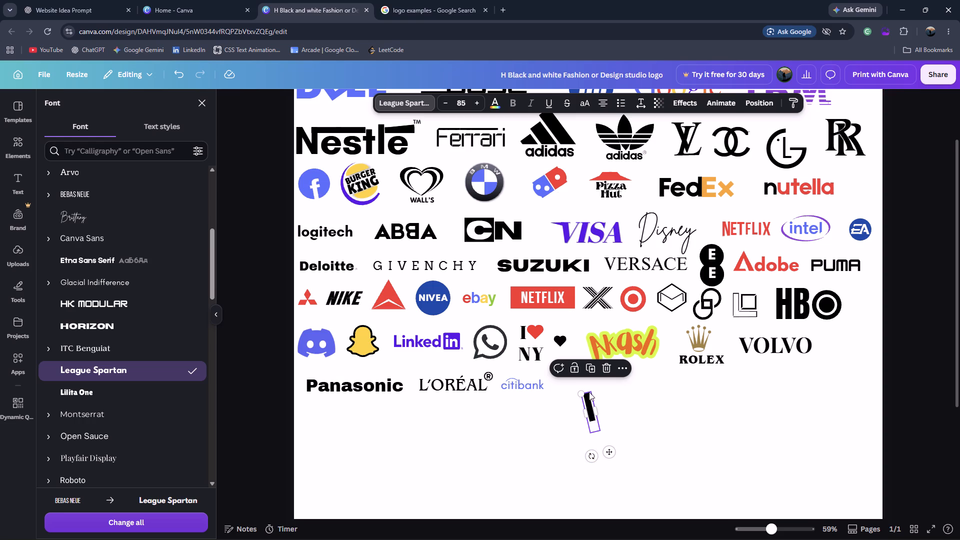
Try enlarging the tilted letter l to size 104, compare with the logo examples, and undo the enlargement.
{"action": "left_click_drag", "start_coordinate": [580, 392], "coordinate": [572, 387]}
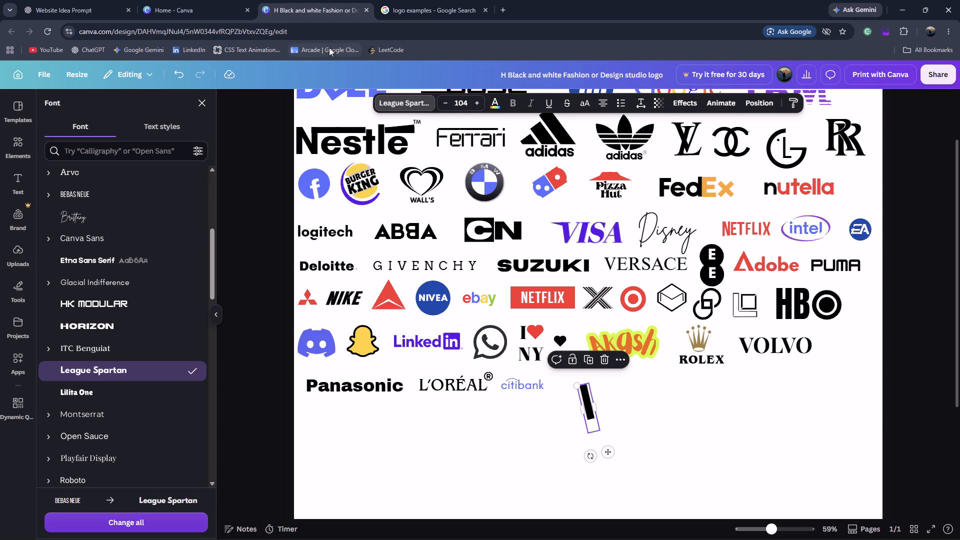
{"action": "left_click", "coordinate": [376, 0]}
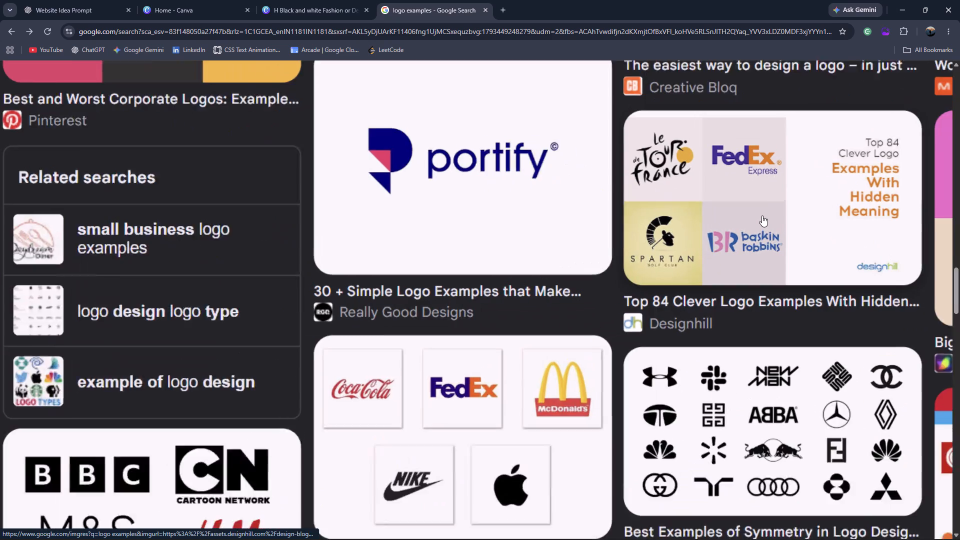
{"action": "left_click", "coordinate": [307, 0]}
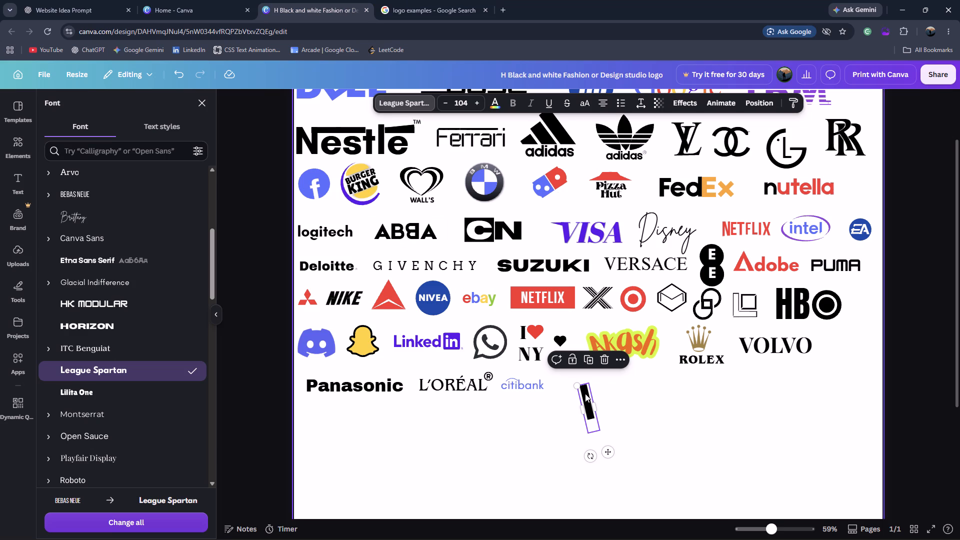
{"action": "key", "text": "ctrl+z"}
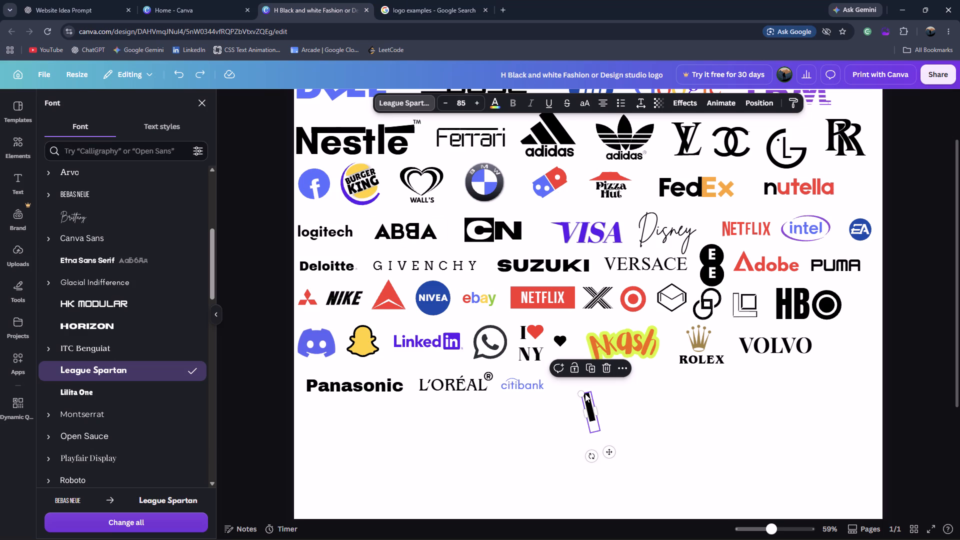
Undo the work on the tilted letter l, back through its text box and the preceding B logo and FedEx changes.
{"action": "key", "text": "ctrl+z"}
{"action": "key", "text": "ctrl+z"}
{"action": "key", "text": "ctrl+z"}
{"action": "key", "text": "ctrl+z"}
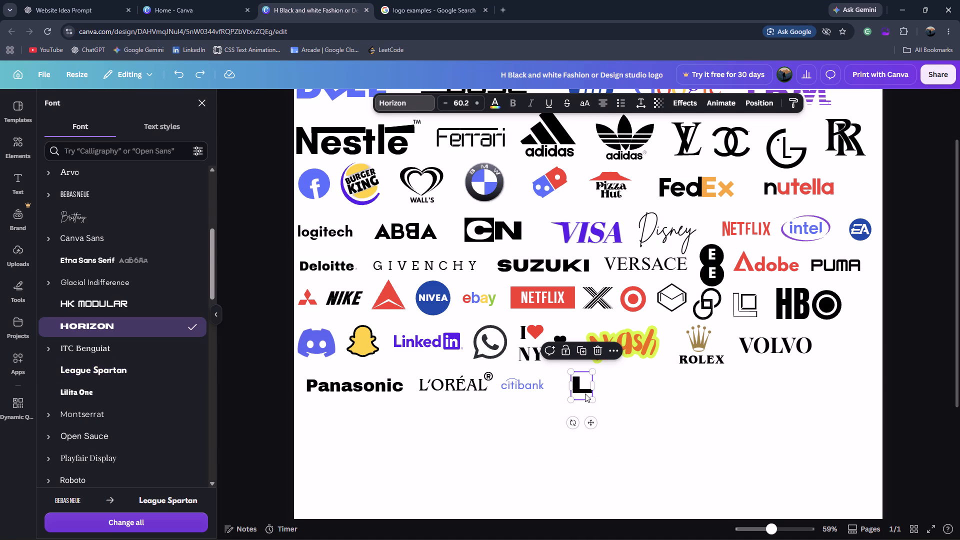
{"action": "key", "text": "ctrl+z"}
{"action": "key", "text": "ctrl+z"}
{"action": "key", "text": "ctrl+z"}
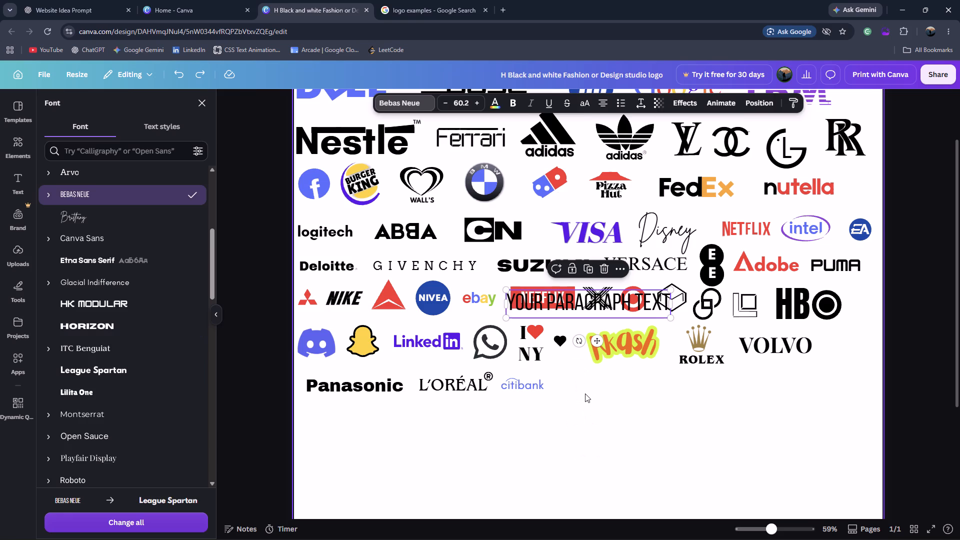
{"action": "key", "text": "ctrl+z"}
{"action": "key", "text": "ctrl+z"}
{"action": "key", "text": "ctrl+z"}
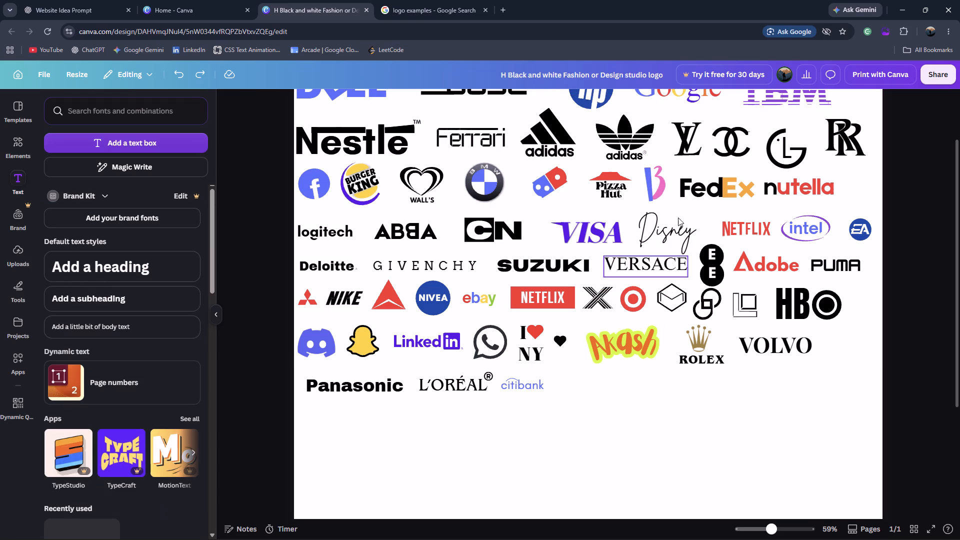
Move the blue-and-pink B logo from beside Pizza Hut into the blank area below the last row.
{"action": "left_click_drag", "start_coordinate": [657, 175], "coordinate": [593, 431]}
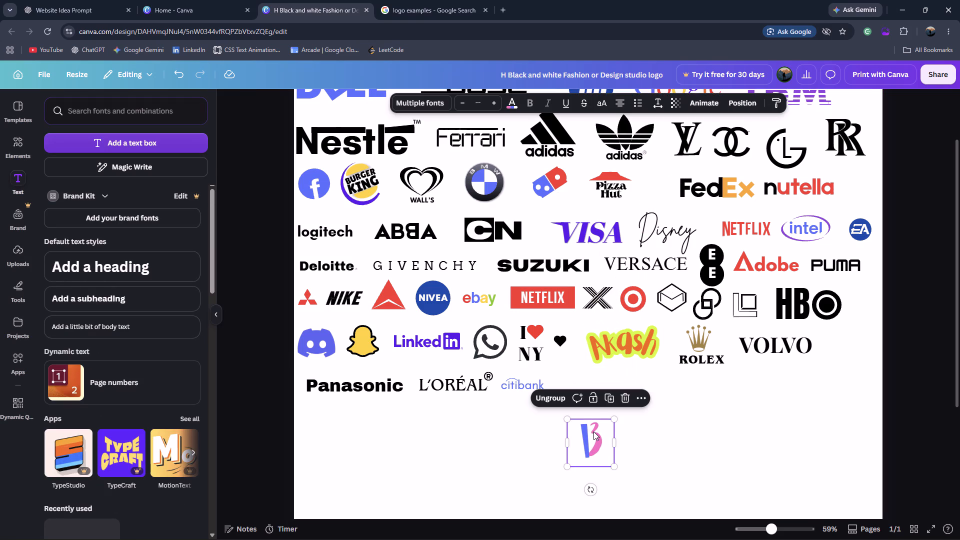
Shift the FedEx logo closer to Pizza Hut, into the space between Pizza Hut and Nutella.
{"action": "left_click_drag", "start_coordinate": [702, 183], "coordinate": [679, 183]}
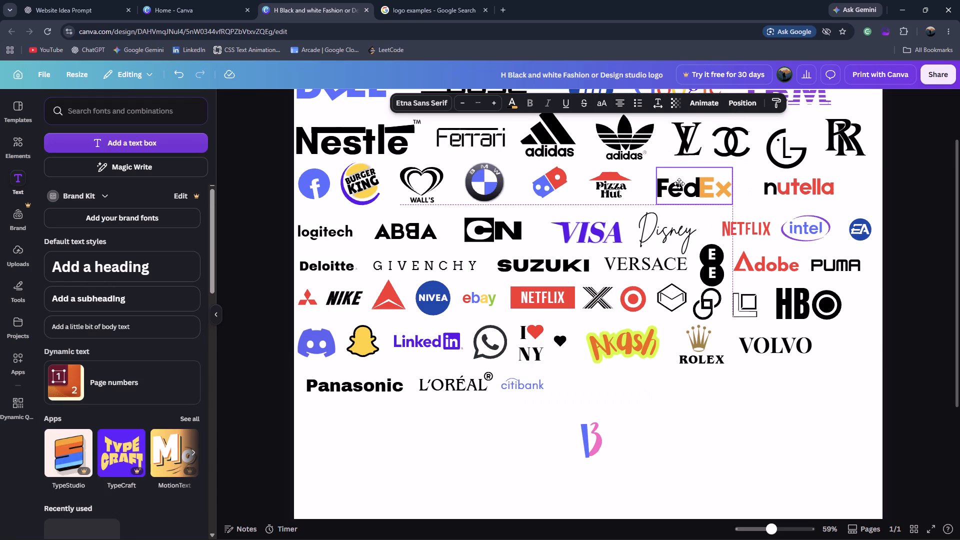
{"action": "left_click_drag", "start_coordinate": [679, 183], "coordinate": [675, 183]}
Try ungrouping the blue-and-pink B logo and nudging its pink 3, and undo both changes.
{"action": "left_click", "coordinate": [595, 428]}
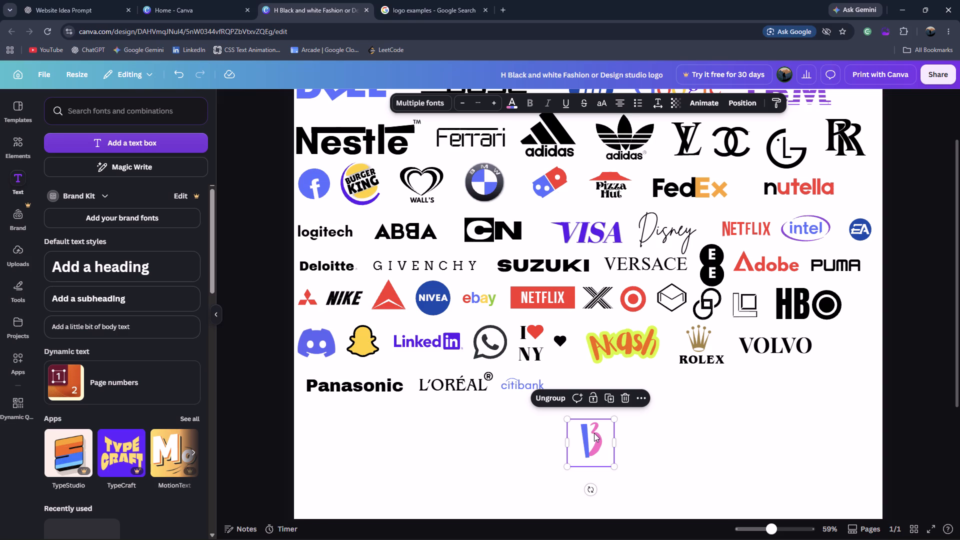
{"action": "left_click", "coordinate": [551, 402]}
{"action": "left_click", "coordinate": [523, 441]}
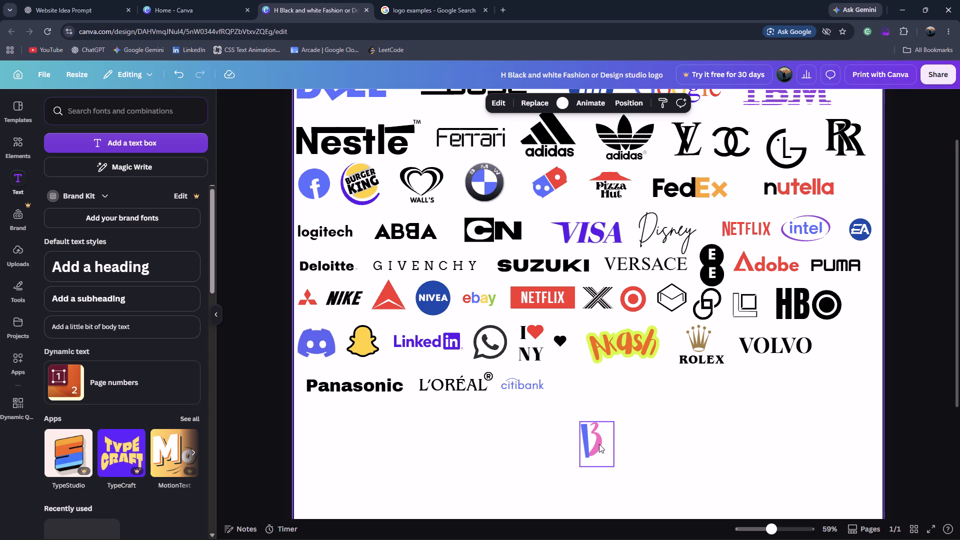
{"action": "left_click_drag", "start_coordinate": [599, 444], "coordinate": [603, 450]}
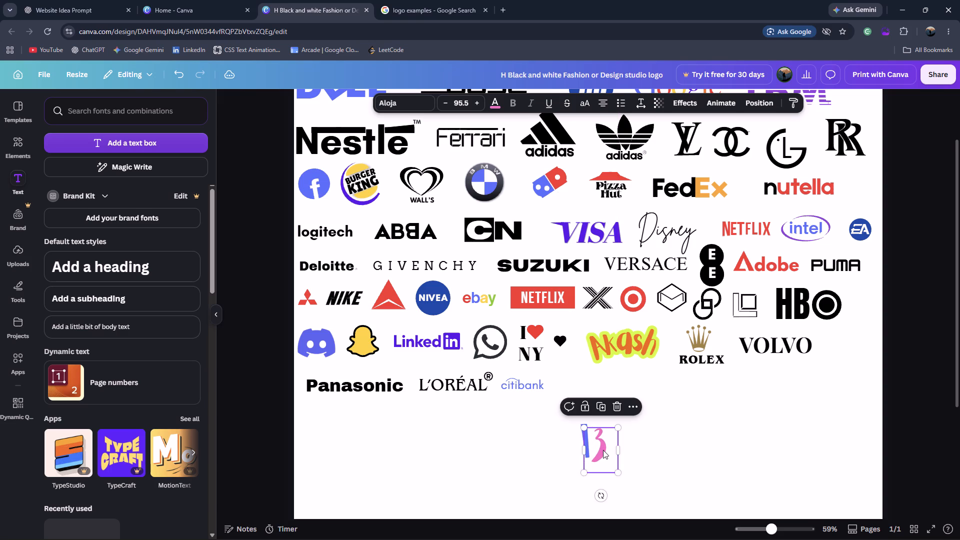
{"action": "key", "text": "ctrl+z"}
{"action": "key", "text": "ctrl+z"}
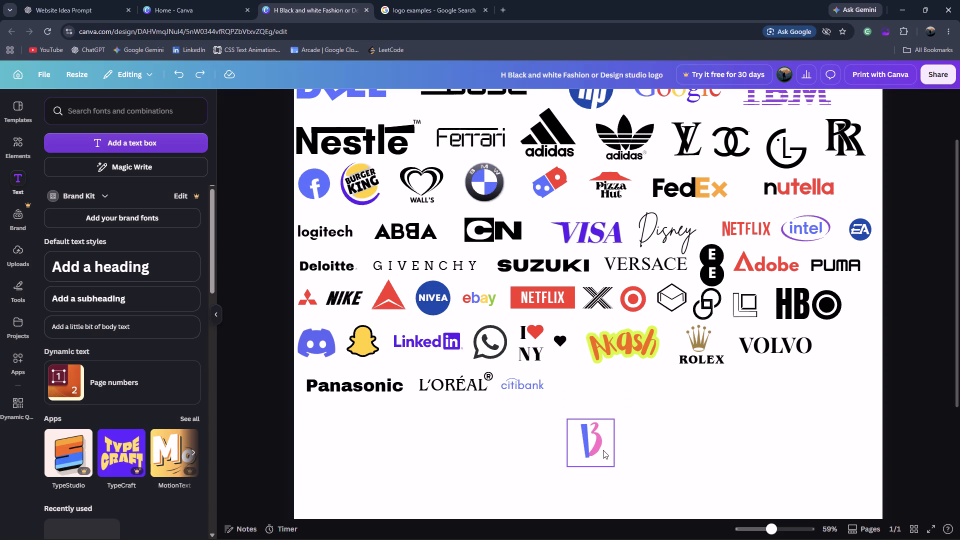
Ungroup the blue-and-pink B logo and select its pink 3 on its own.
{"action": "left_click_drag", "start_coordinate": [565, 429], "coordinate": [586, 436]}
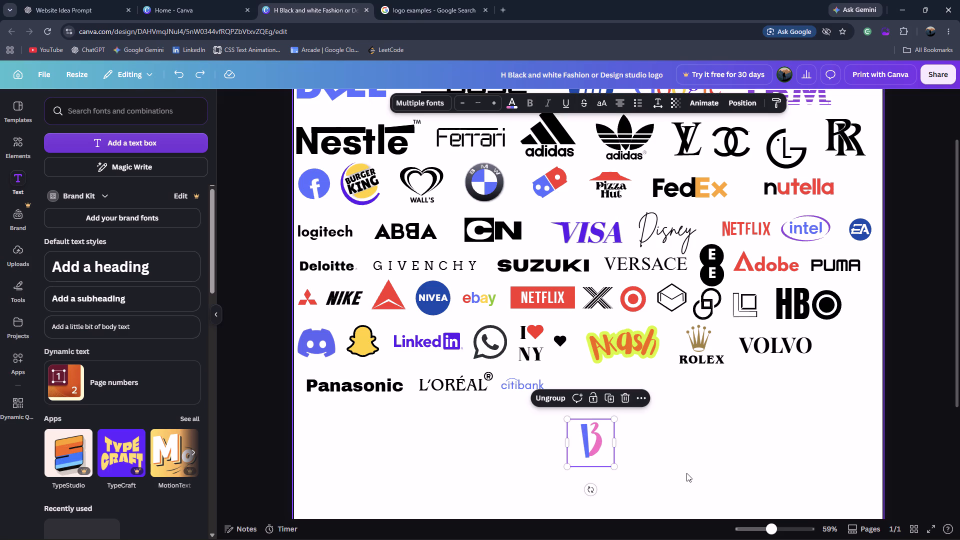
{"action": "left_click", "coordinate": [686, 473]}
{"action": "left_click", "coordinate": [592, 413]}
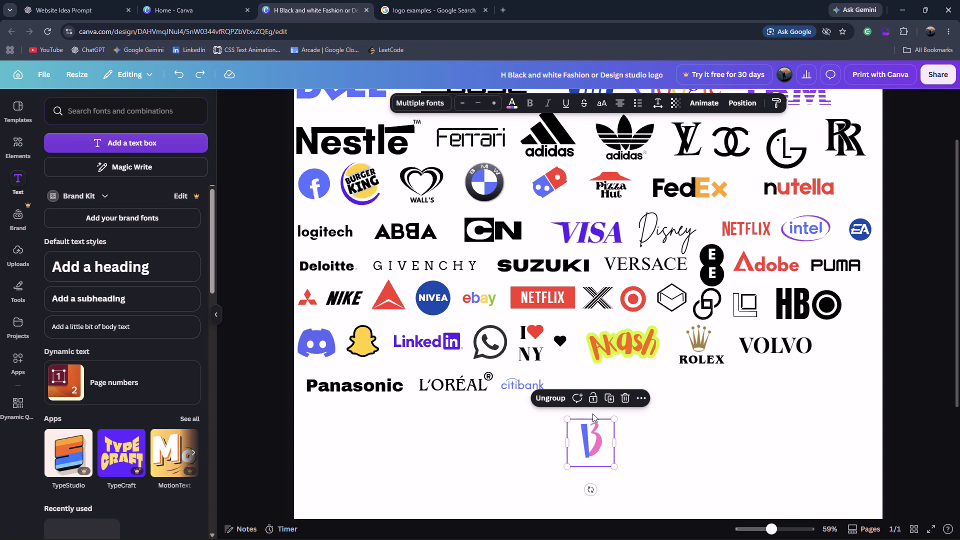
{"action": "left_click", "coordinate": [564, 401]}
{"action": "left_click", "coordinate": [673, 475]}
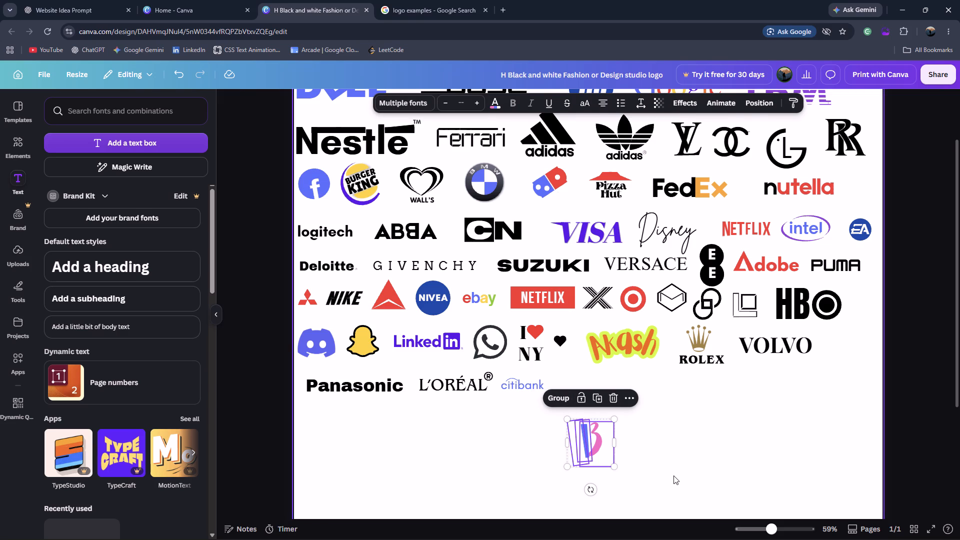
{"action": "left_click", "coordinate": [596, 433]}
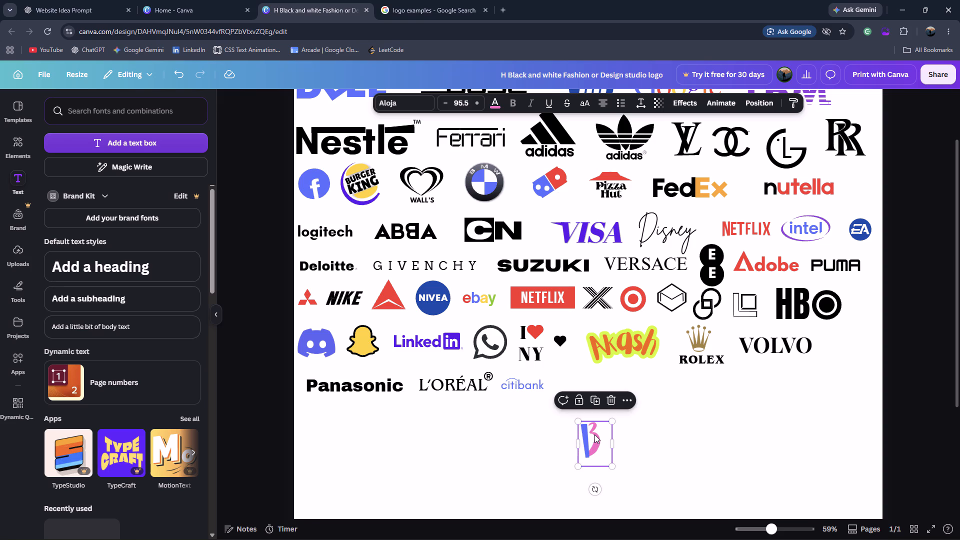
Search Google for "baskin robins" in a new tab and look through the results for the logo.
{"action": "left_click", "coordinate": [472, 0]}
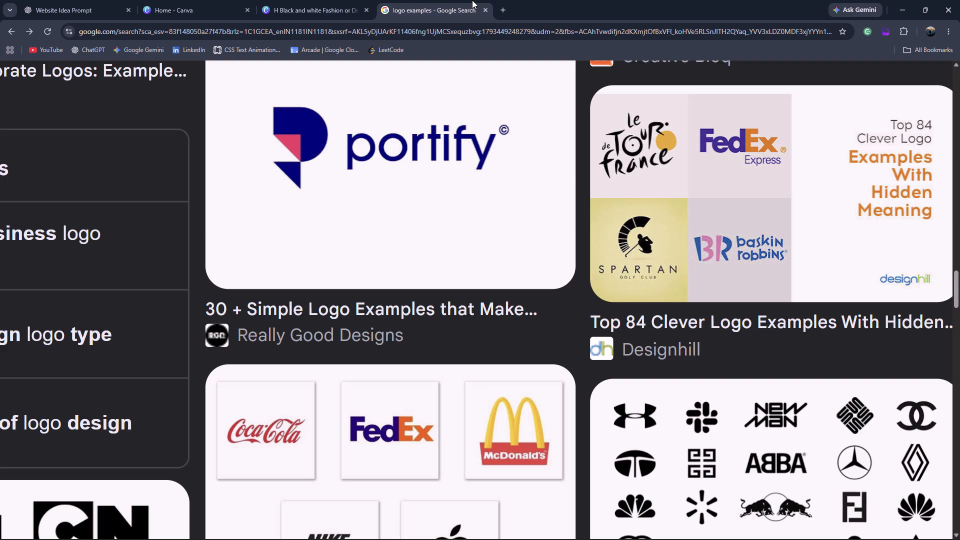
{"action": "left_click", "coordinate": [508, 4]}
{"action": "type", "text": "baskin ron"}
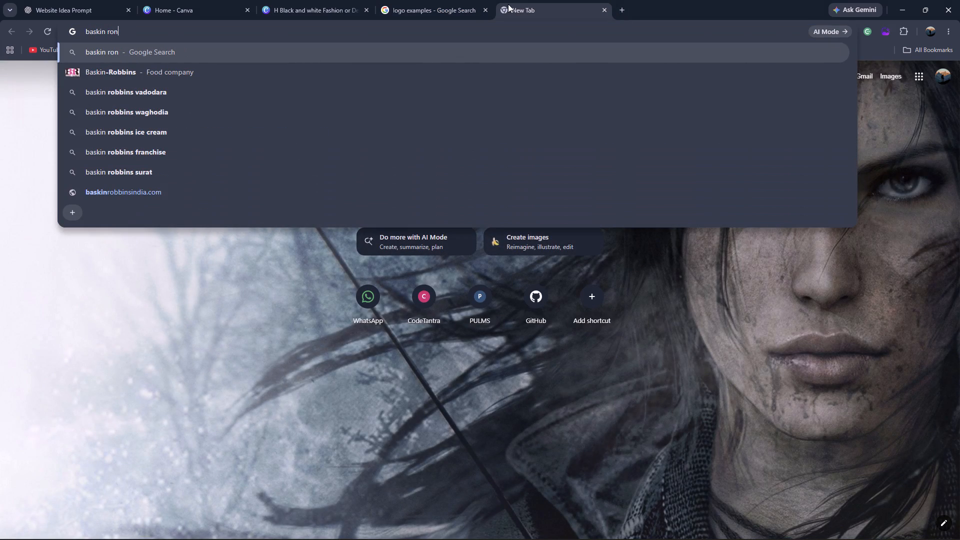
{"action": "key", "text": "BackSpace"}
{"action": "type", "text": "bi"}
{"action": "type", "text": "ns"}
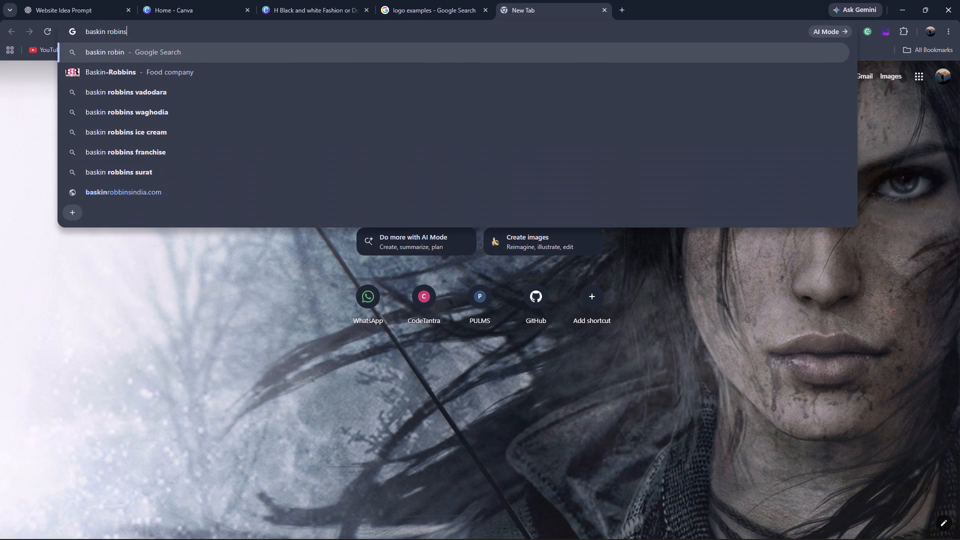
{"action": "key", "text": "Return"}
{"action": "left_click", "coordinate": [239, 190]}
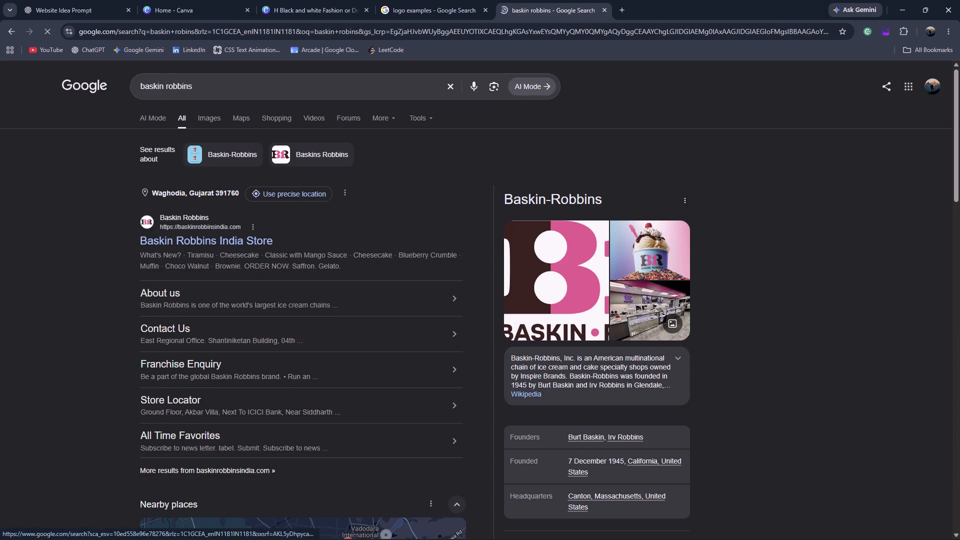
{"action": "scroll", "coordinate": [234, 322], "scroll_direction": "down", "scroll_amount": 5}
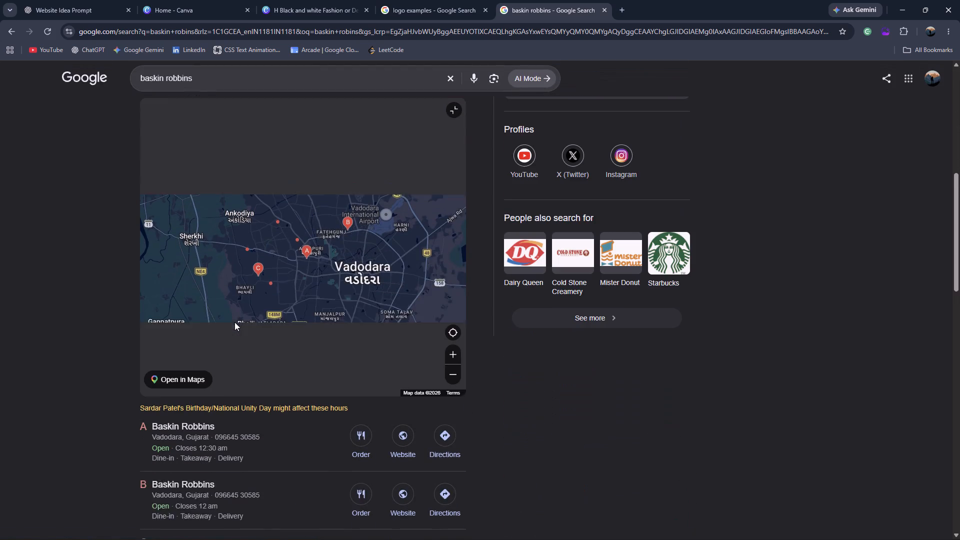
{"action": "scroll", "coordinate": [234, 322], "scroll_direction": "down", "scroll_amount": 3}
{"action": "scroll", "coordinate": [238, 434], "scroll_direction": "up", "scroll_amount": 1}
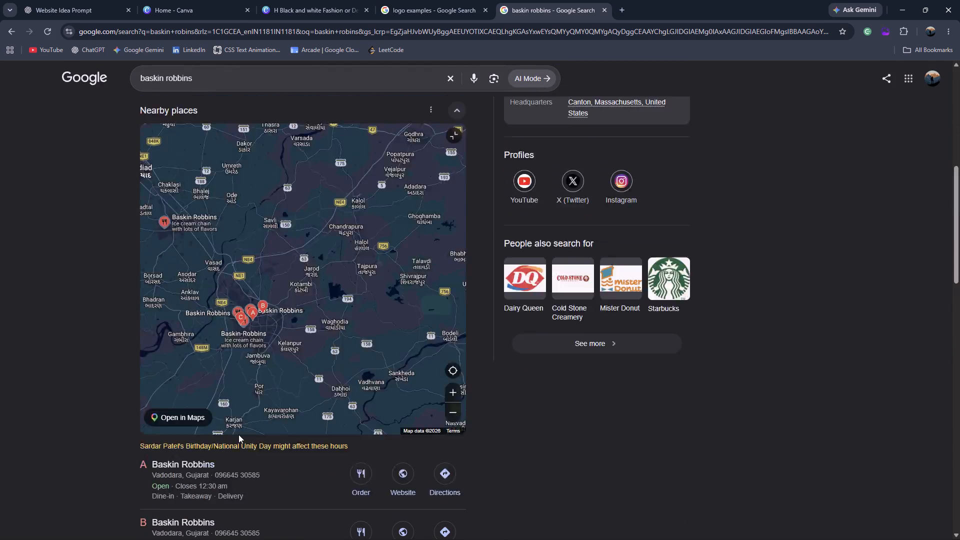
{"action": "scroll", "coordinate": [238, 434], "scroll_direction": "up", "scroll_amount": 6}
Refine the Google search to "baskin robbins logo" to view reference images.
{"action": "left_click", "coordinate": [200, 74]}
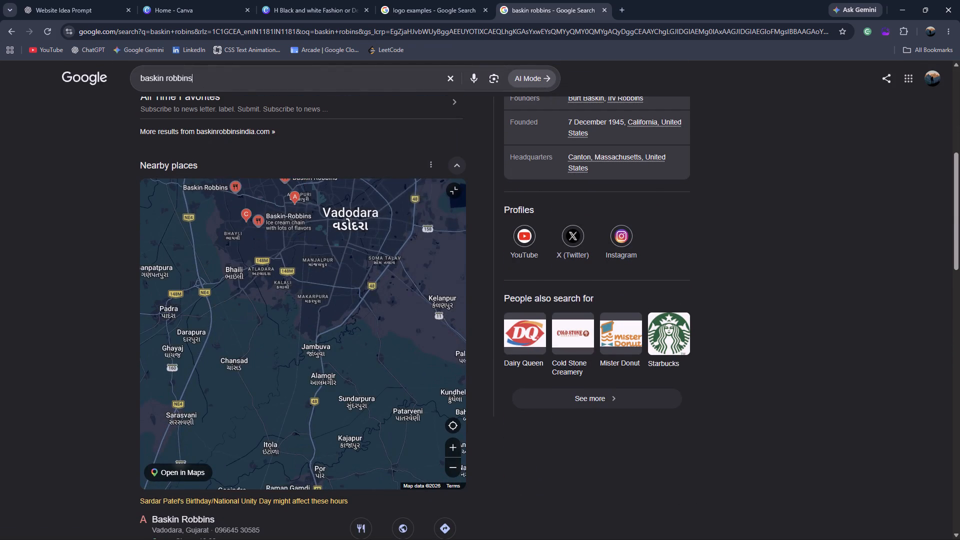
{"action": "key", "text": "space"}
{"action": "type", "text": "logo"}
{"action": "key", "text": "Return"}
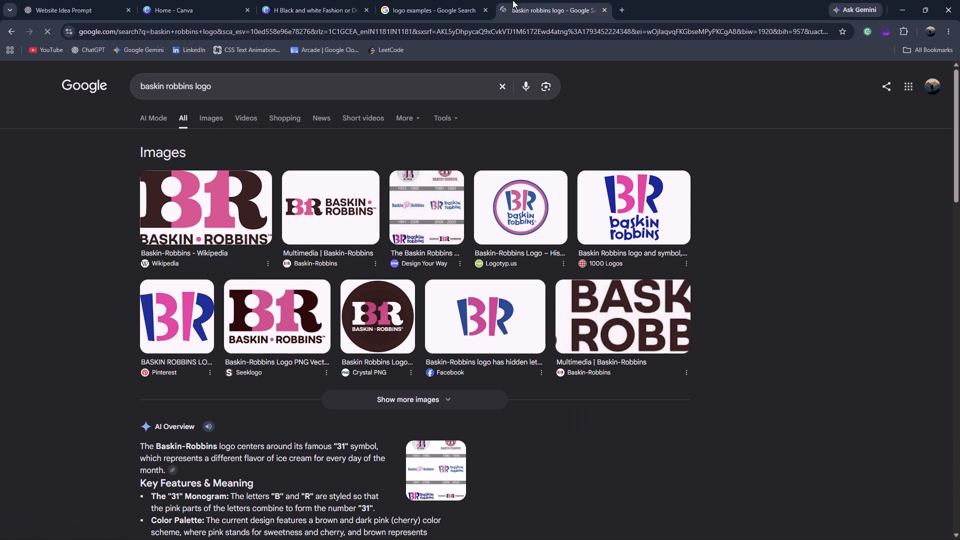
Return to the Canva design and delete all pieces of the blue-and-pink B logo below the last row.
{"action": "left_click", "coordinate": [421, 0]}
{"action": "left_click", "coordinate": [312, 0]}
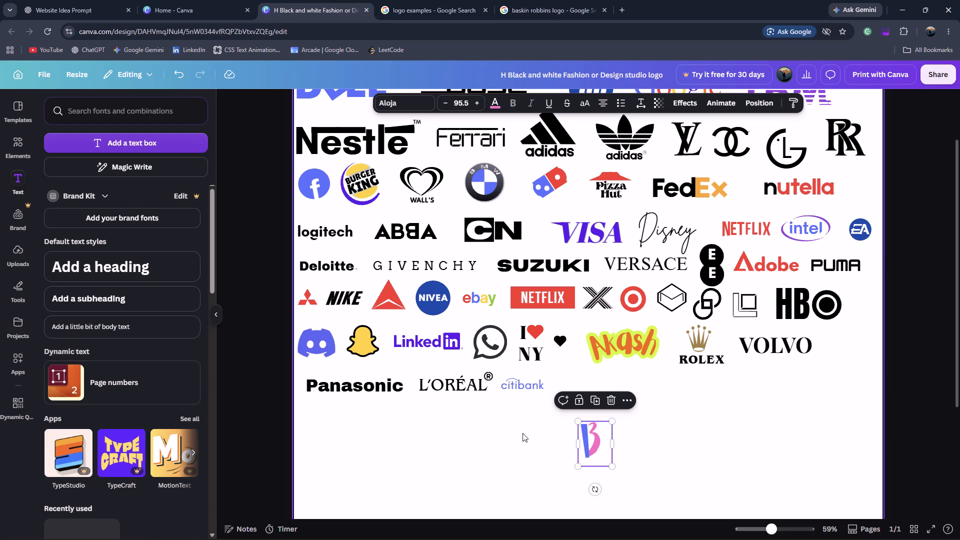
{"action": "left_click_drag", "start_coordinate": [528, 443], "coordinate": [622, 438]}
{"action": "key", "text": "Delete"}
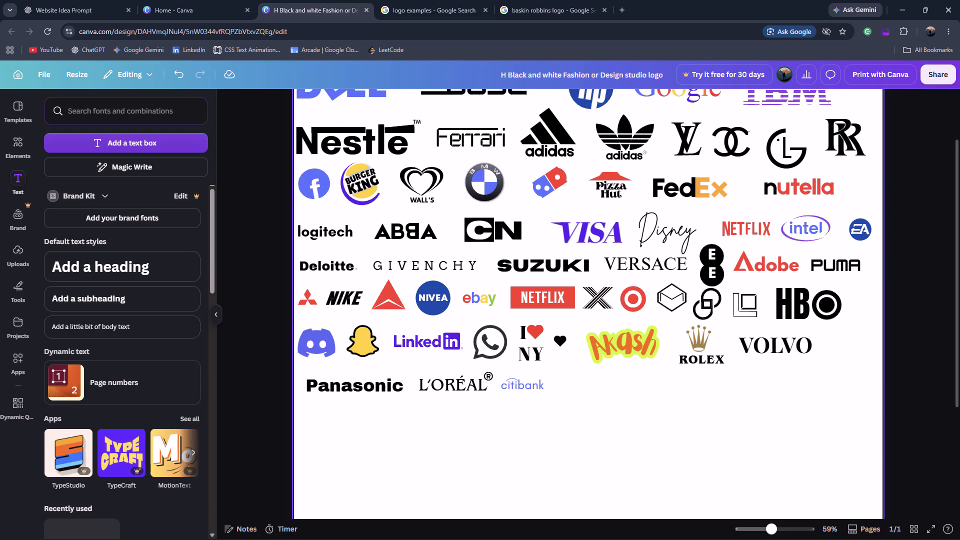
Add a text box with the letter B, checking the logo references, and place it below the last row, beyond Citibank.
{"action": "left_click", "coordinate": [150, 142]}
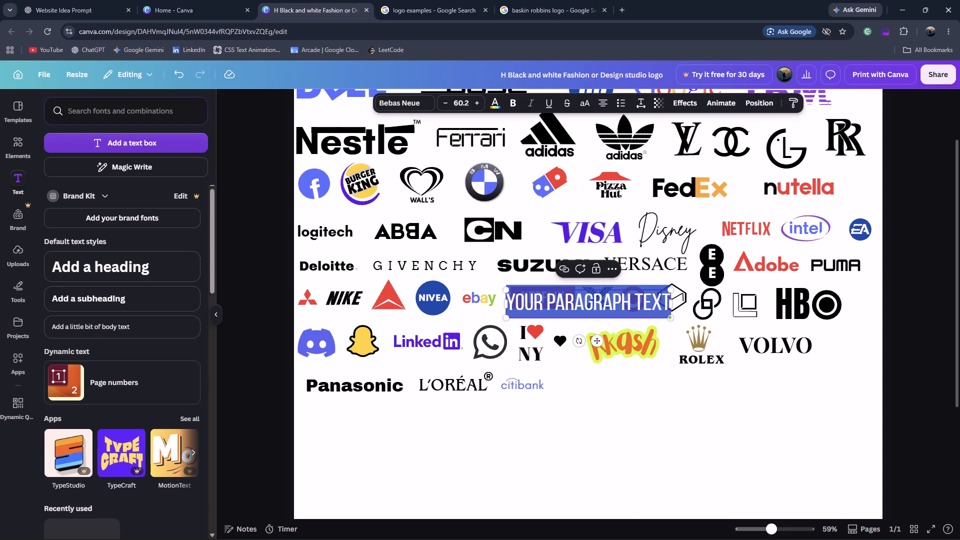
{"action": "left_click", "coordinate": [465, 0]}
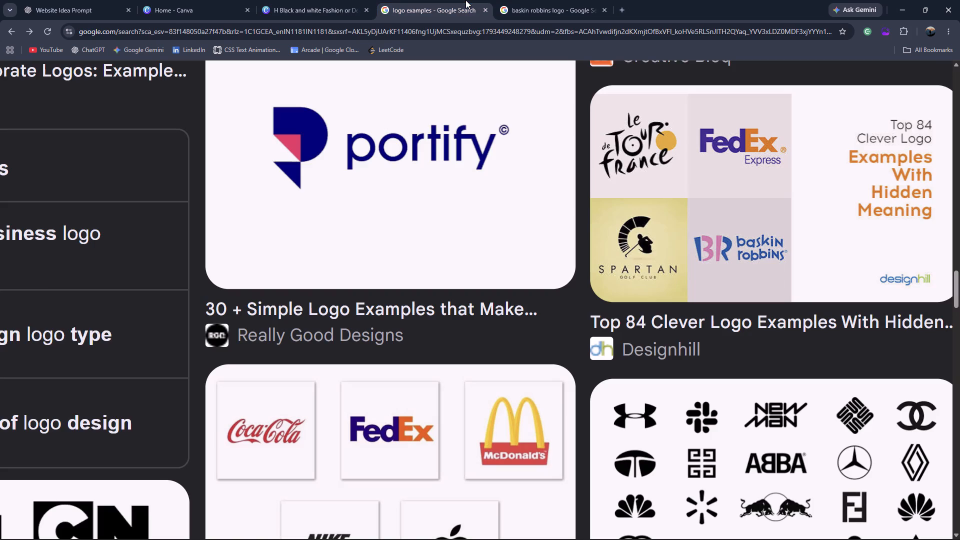
{"action": "left_click", "coordinate": [528, 0]}
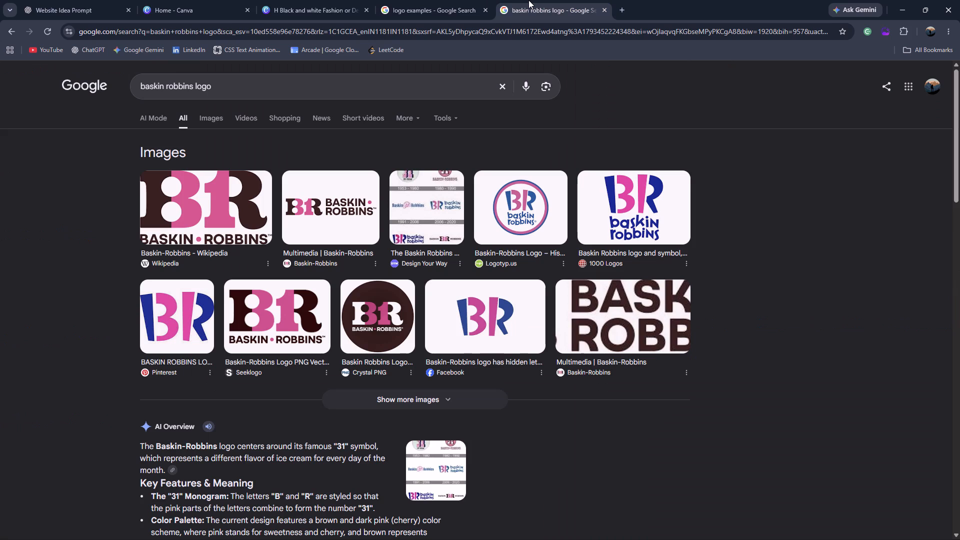
{"action": "left_click", "coordinate": [371, 0]}
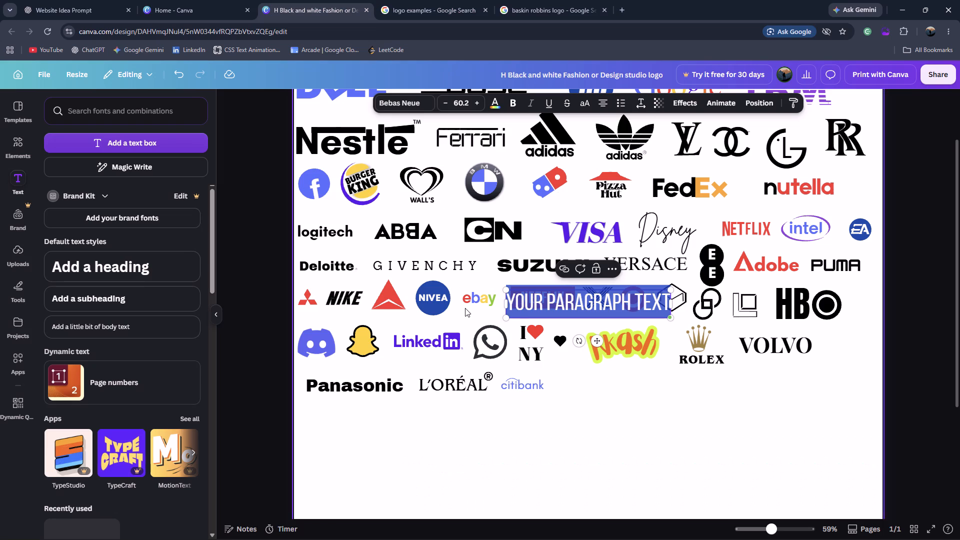
{"action": "key", "text": "shift+b"}
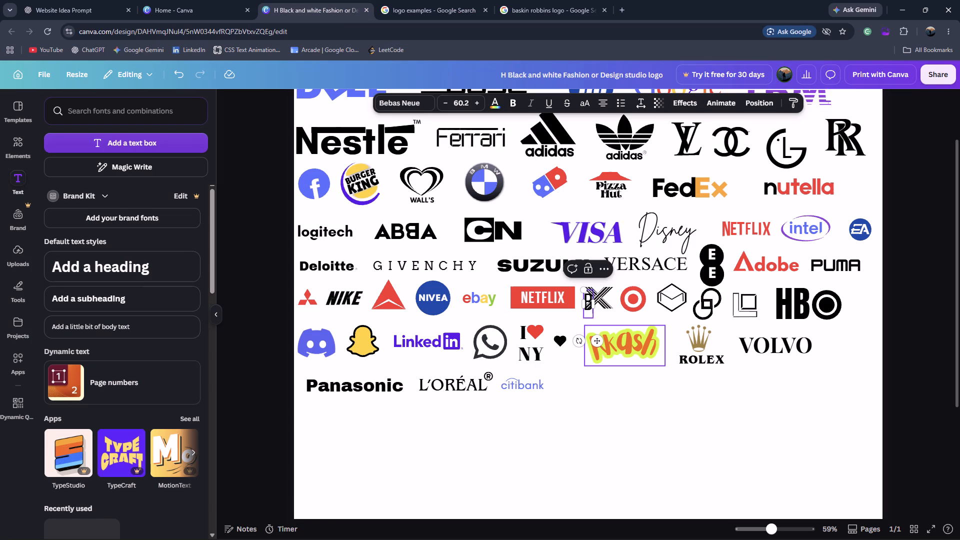
{"action": "left_click_drag", "start_coordinate": [598, 338], "coordinate": [596, 430]}
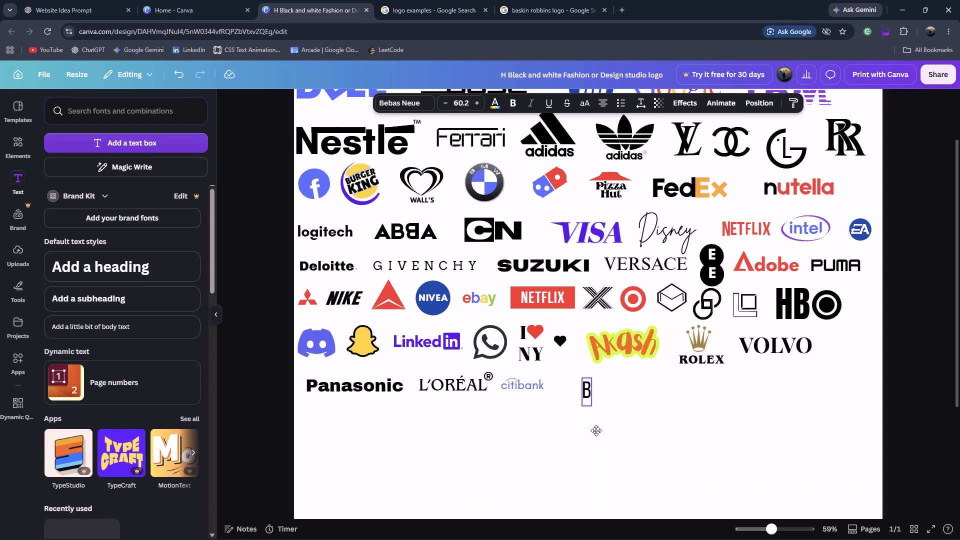
{"action": "left_click_drag", "start_coordinate": [596, 430], "coordinate": [595, 436]}
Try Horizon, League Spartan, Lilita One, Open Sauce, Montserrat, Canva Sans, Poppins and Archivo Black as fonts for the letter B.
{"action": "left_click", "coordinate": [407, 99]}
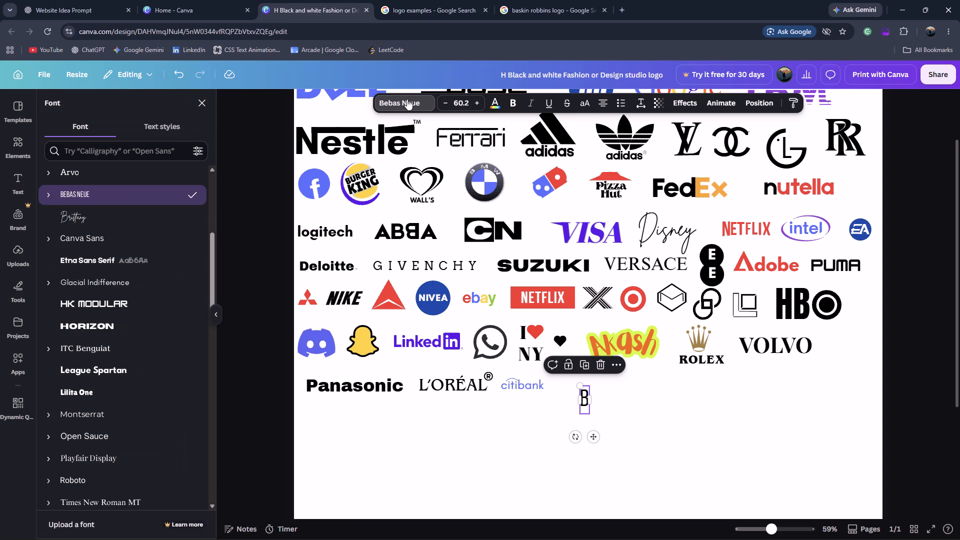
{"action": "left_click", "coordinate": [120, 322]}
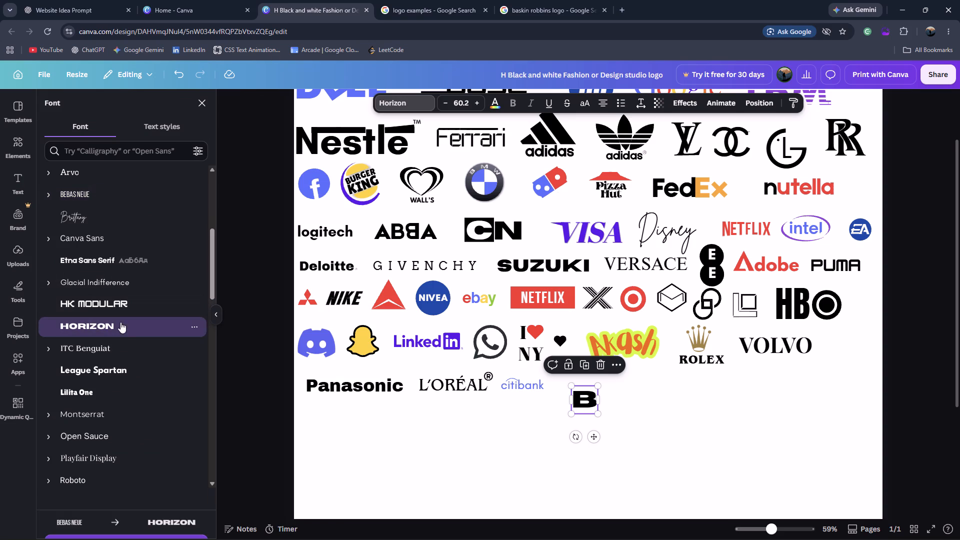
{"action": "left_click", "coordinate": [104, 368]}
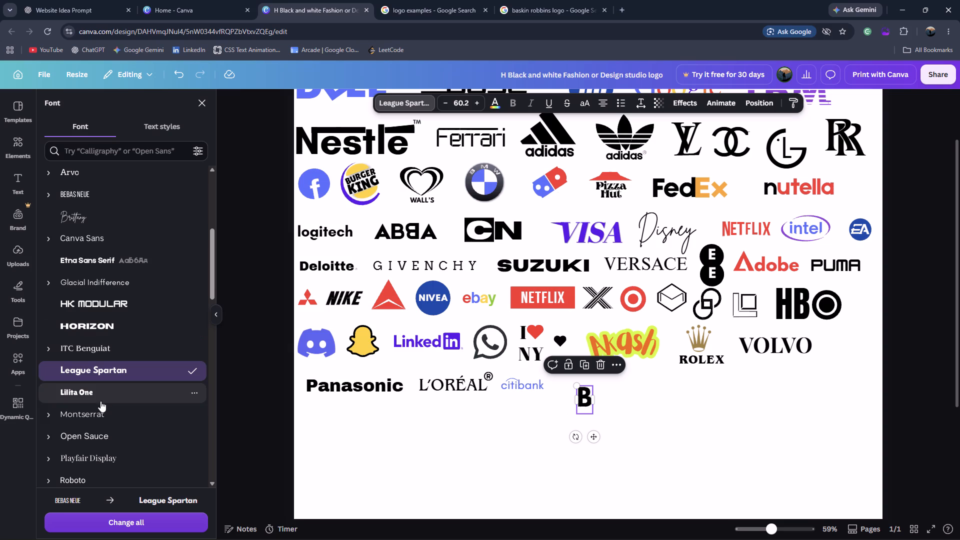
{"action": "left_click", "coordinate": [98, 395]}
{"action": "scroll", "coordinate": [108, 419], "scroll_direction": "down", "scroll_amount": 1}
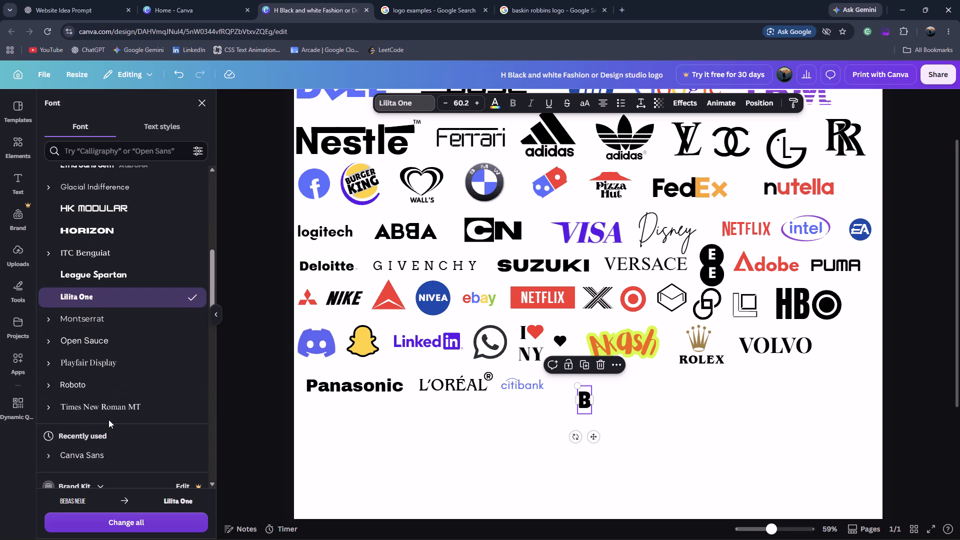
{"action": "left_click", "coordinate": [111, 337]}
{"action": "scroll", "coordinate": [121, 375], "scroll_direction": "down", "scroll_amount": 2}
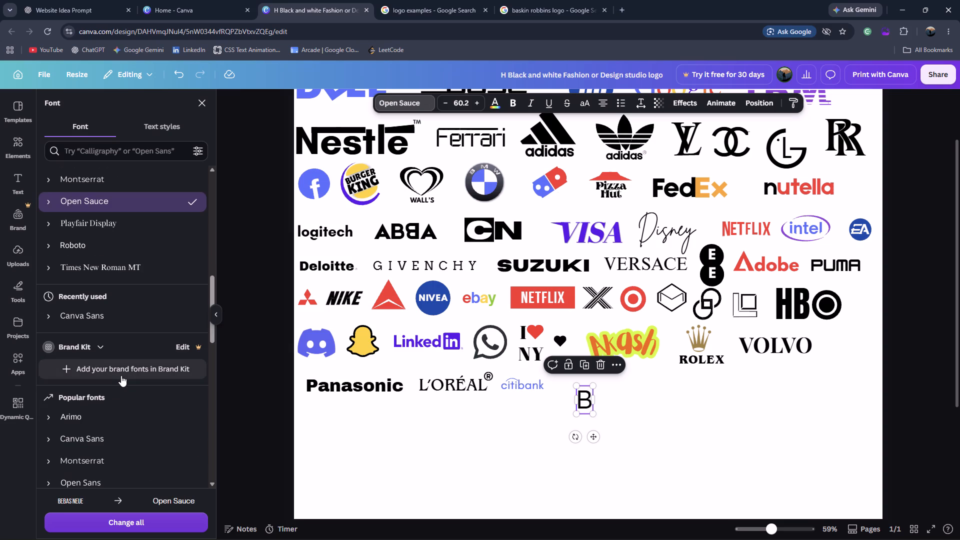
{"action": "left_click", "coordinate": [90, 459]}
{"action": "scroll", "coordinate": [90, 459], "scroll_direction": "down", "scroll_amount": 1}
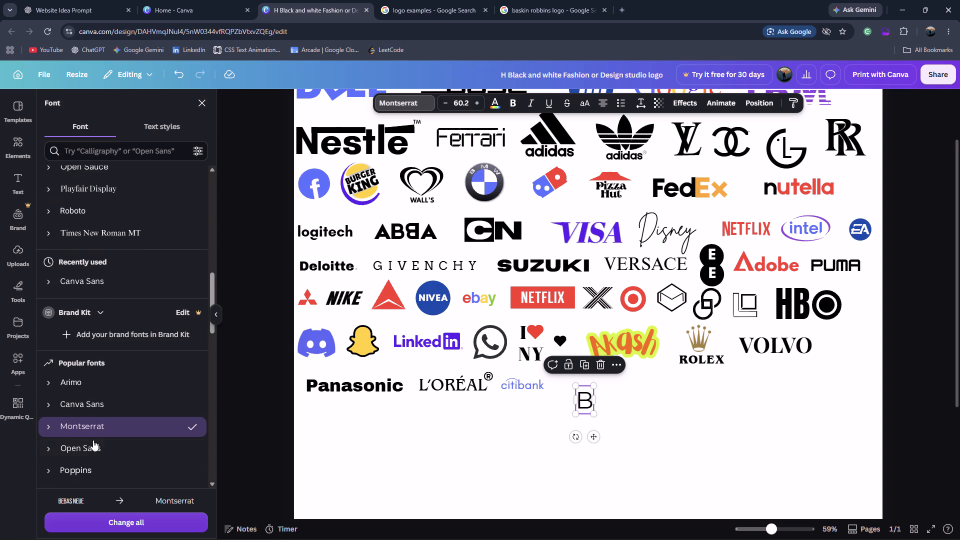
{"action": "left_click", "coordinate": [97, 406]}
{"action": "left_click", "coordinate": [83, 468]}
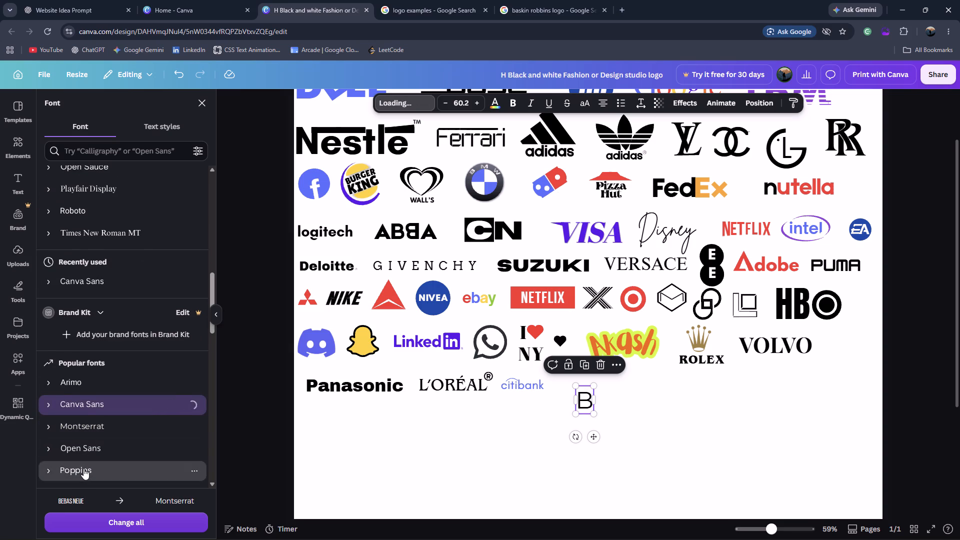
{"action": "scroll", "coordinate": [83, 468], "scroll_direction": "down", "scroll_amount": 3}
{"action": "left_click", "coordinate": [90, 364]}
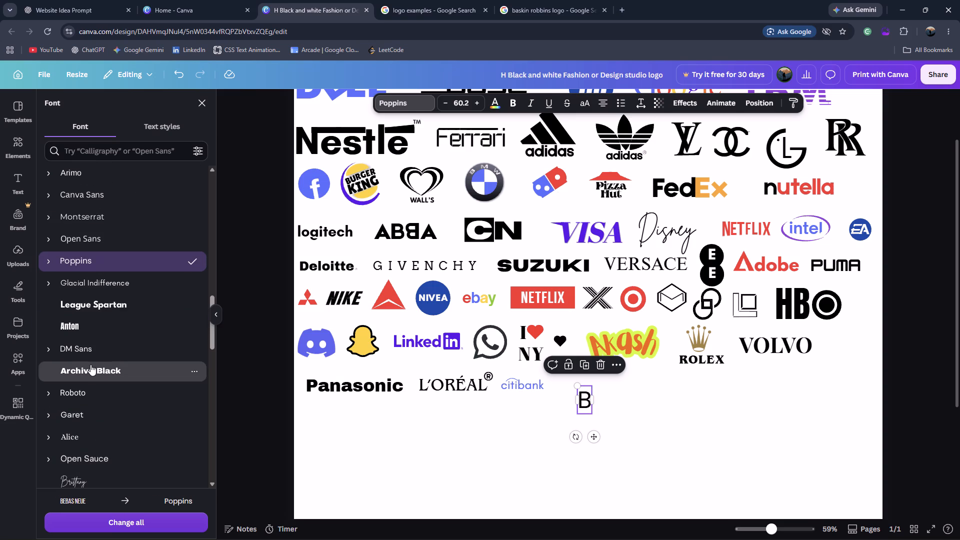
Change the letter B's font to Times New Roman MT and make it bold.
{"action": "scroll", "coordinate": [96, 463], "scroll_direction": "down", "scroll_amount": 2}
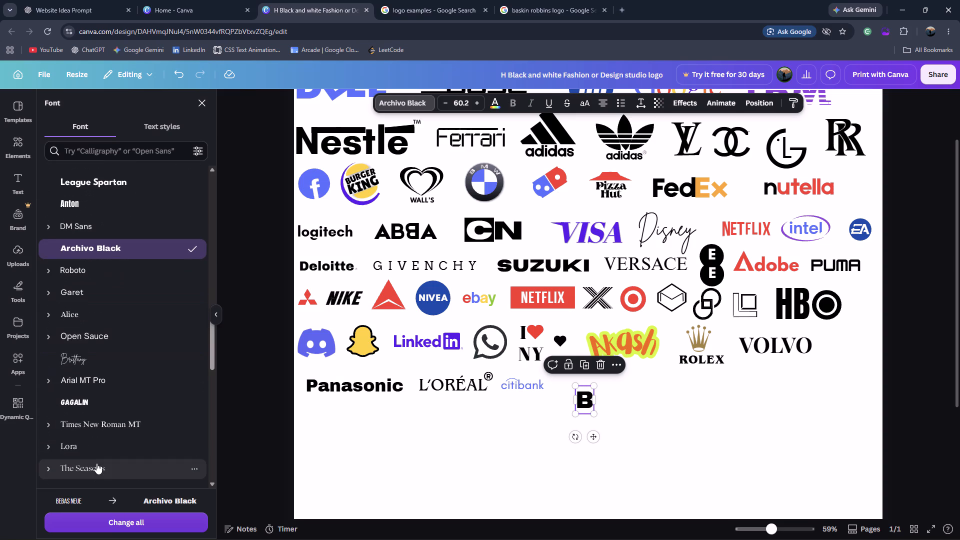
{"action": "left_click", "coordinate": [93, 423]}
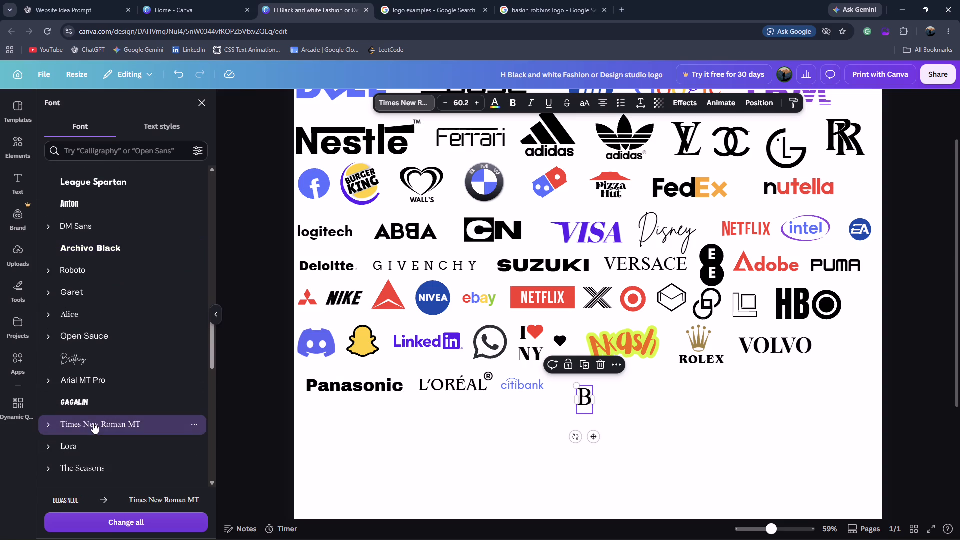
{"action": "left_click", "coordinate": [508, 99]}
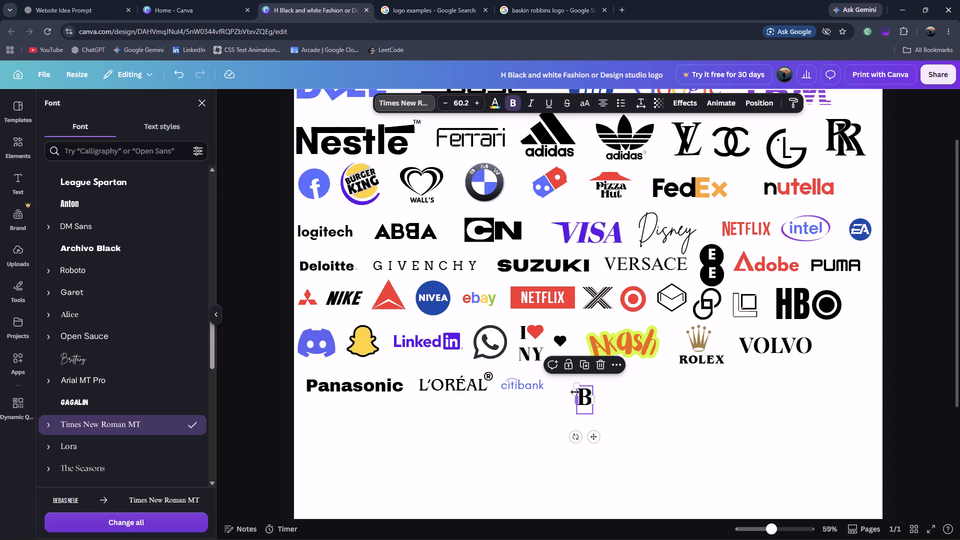
Enlarge the letter B to font size 134 and move it into the empty area below Citibank.
{"action": "left_click_drag", "start_coordinate": [575, 387], "coordinate": [540, 361]}
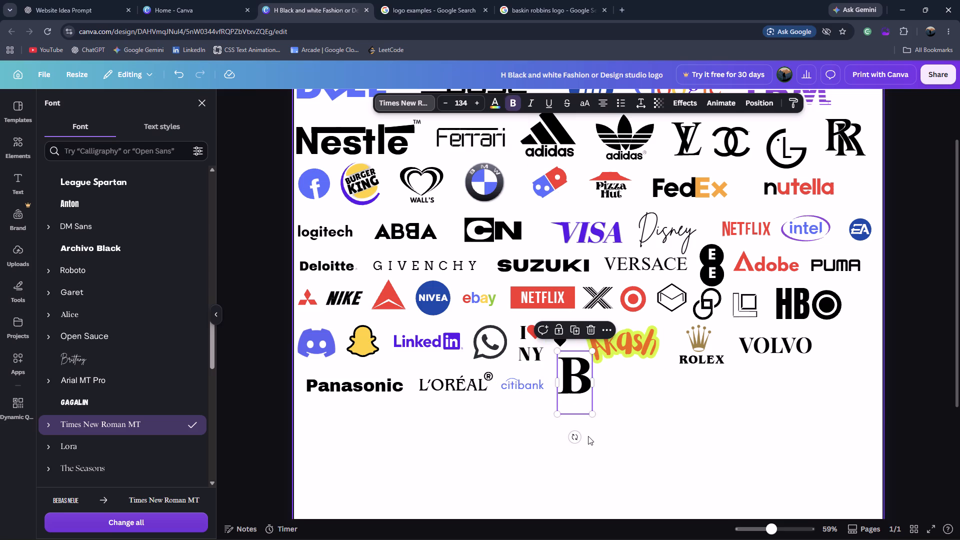
{"action": "left_click", "coordinate": [640, 468]}
{"action": "left_click_drag", "start_coordinate": [585, 392], "coordinate": [550, 451]}
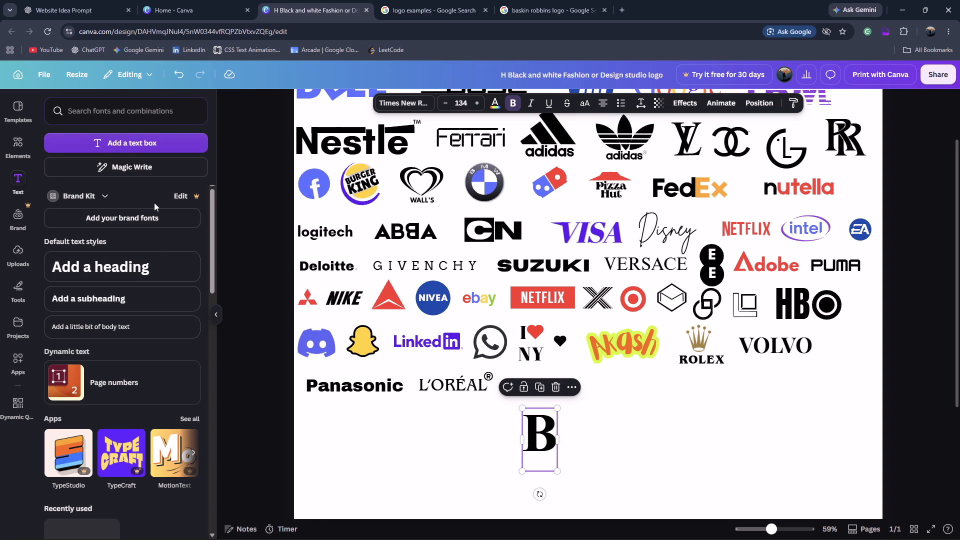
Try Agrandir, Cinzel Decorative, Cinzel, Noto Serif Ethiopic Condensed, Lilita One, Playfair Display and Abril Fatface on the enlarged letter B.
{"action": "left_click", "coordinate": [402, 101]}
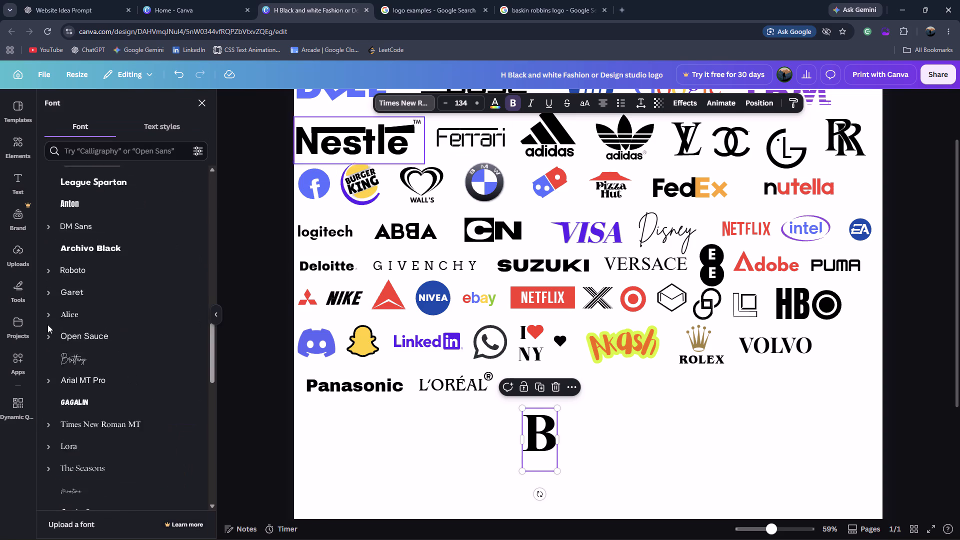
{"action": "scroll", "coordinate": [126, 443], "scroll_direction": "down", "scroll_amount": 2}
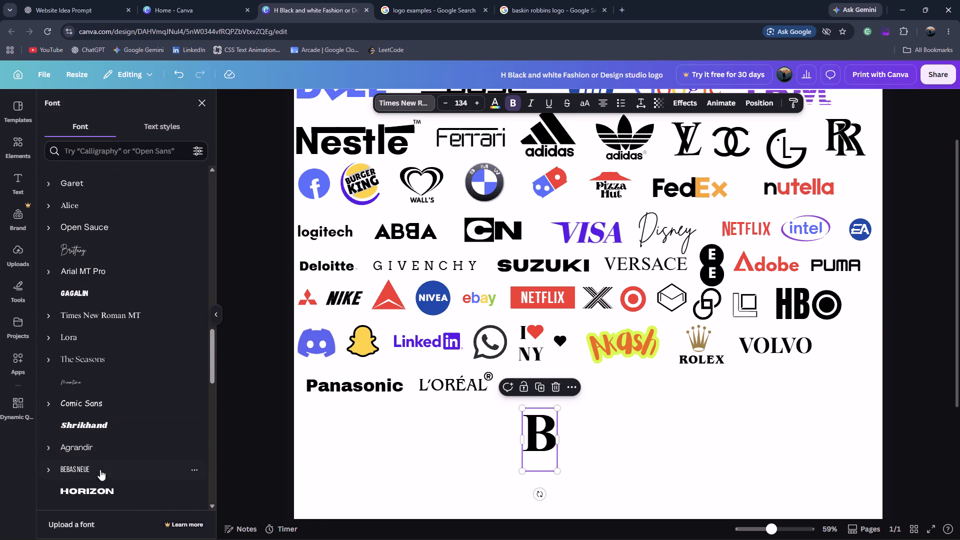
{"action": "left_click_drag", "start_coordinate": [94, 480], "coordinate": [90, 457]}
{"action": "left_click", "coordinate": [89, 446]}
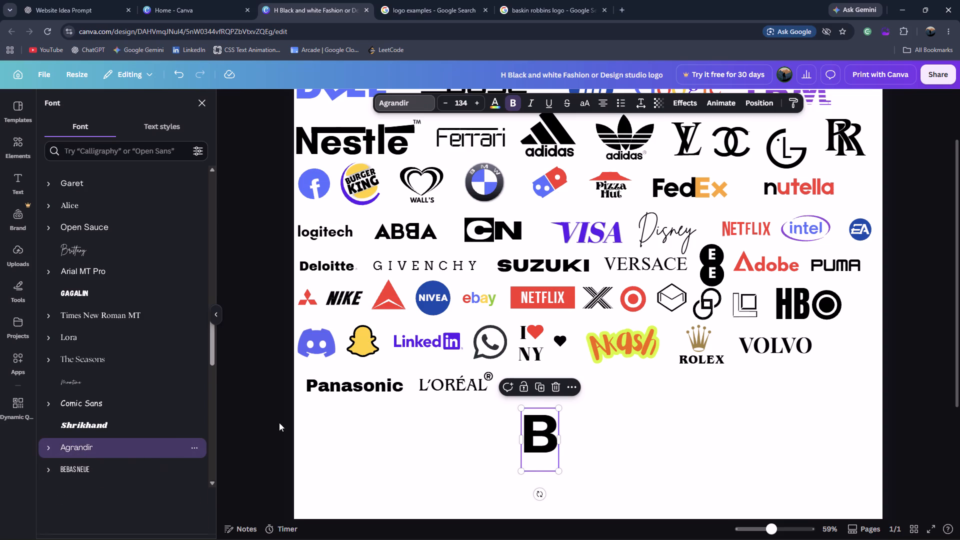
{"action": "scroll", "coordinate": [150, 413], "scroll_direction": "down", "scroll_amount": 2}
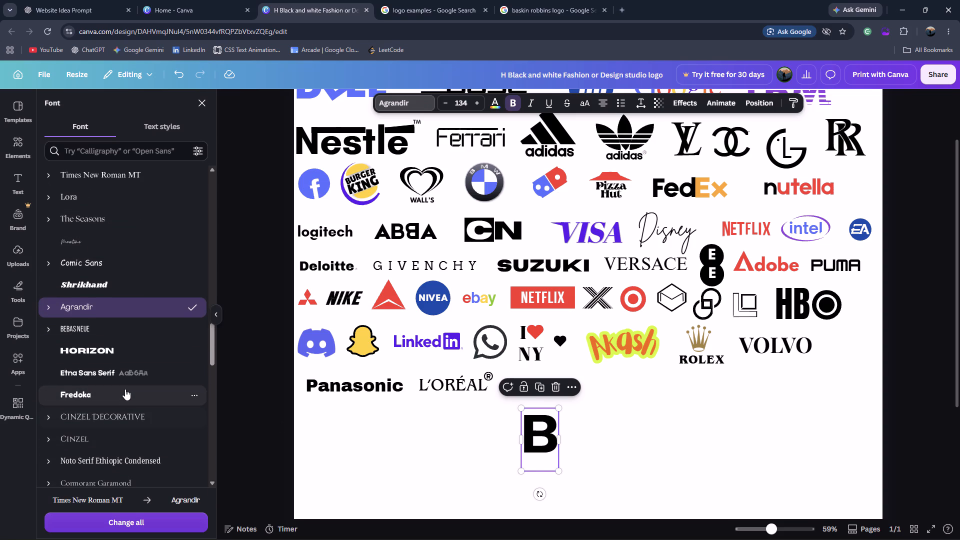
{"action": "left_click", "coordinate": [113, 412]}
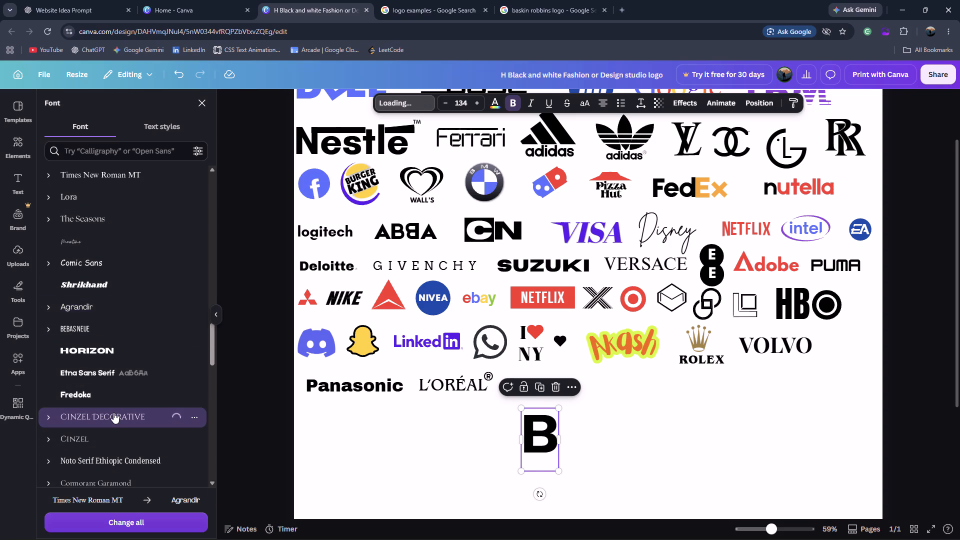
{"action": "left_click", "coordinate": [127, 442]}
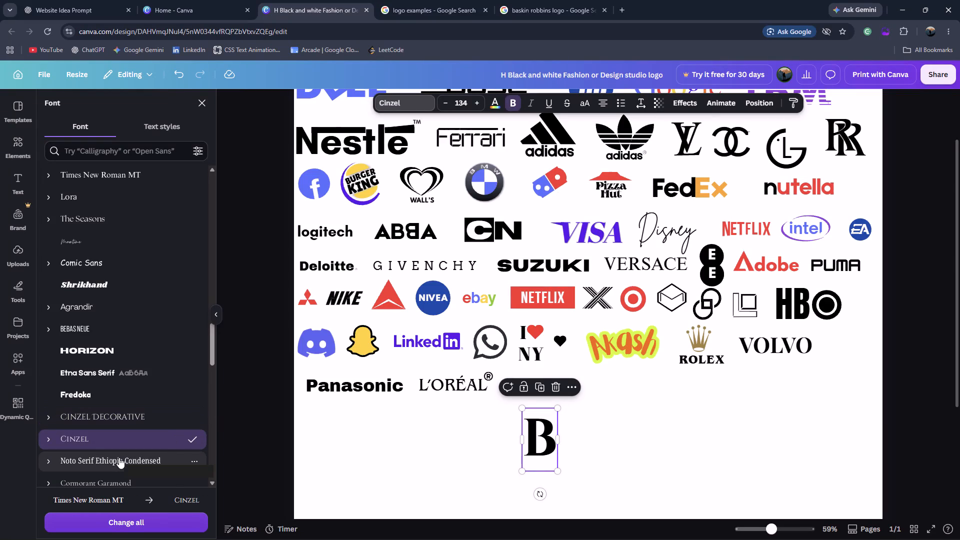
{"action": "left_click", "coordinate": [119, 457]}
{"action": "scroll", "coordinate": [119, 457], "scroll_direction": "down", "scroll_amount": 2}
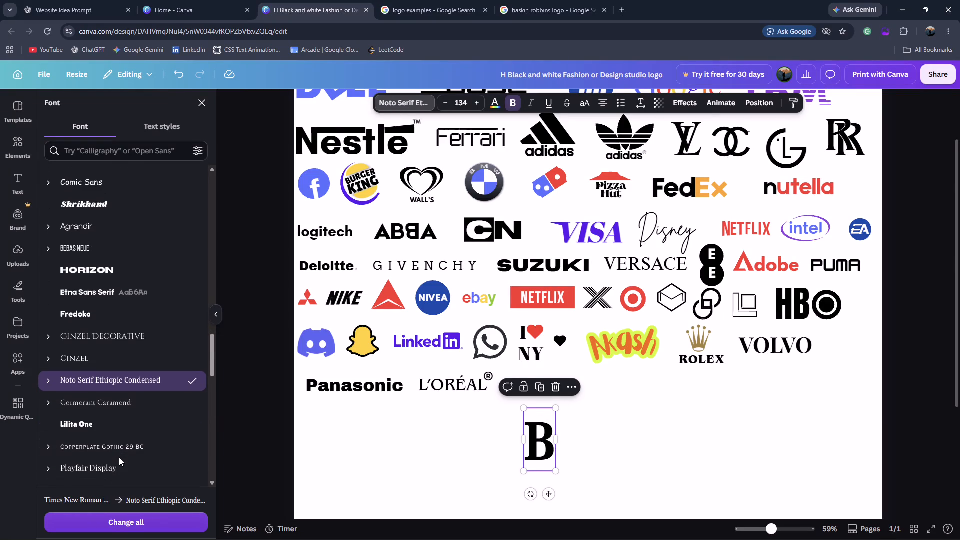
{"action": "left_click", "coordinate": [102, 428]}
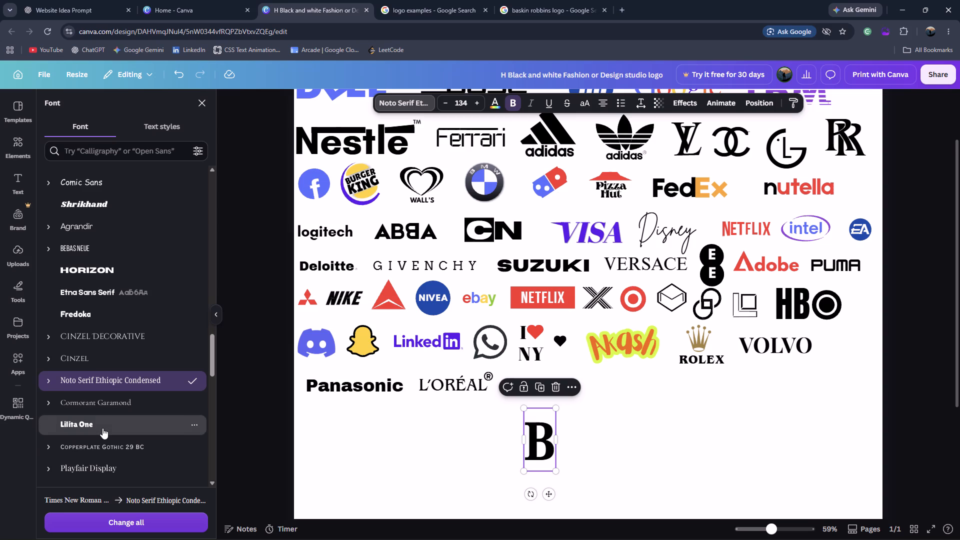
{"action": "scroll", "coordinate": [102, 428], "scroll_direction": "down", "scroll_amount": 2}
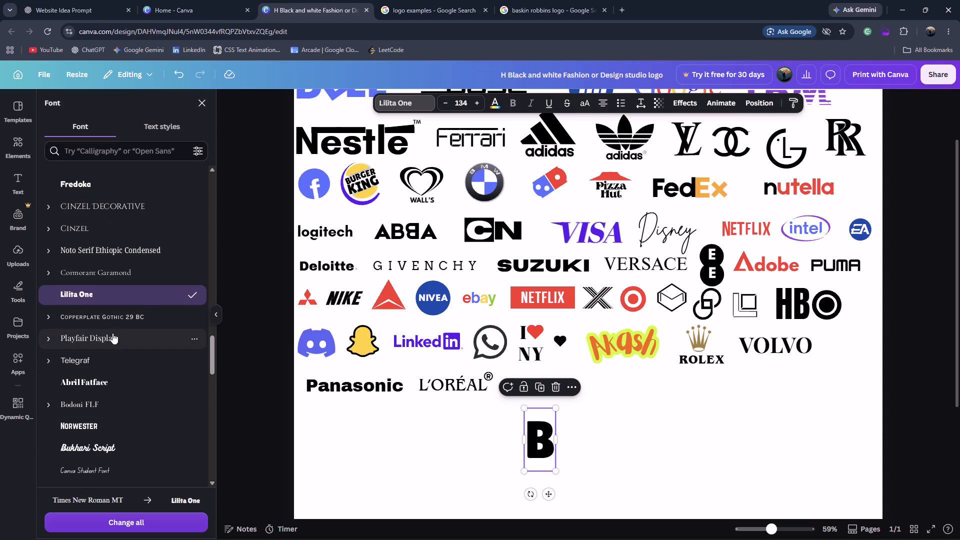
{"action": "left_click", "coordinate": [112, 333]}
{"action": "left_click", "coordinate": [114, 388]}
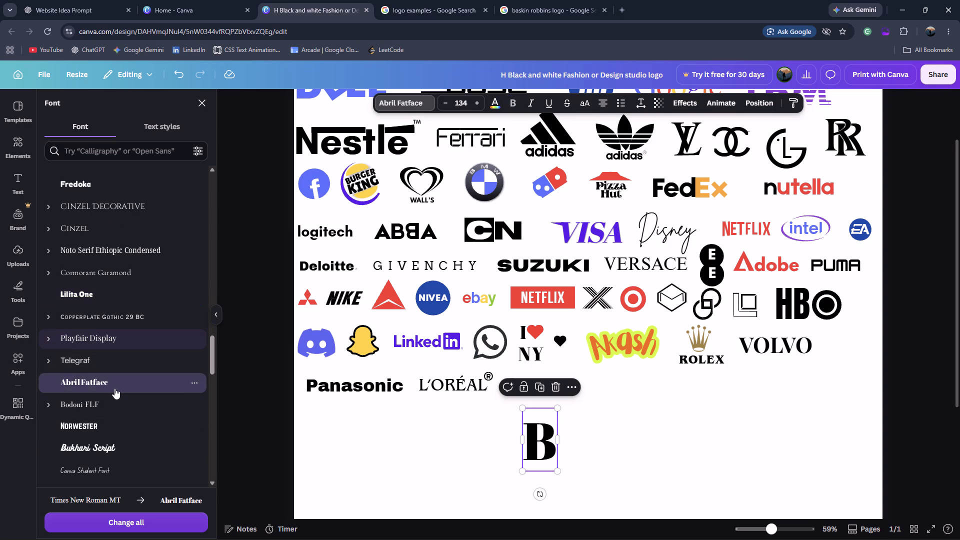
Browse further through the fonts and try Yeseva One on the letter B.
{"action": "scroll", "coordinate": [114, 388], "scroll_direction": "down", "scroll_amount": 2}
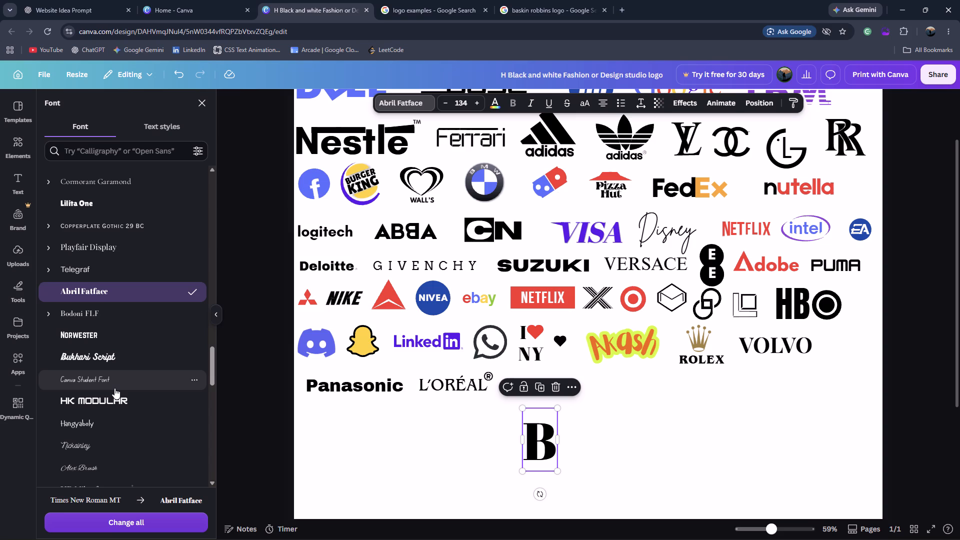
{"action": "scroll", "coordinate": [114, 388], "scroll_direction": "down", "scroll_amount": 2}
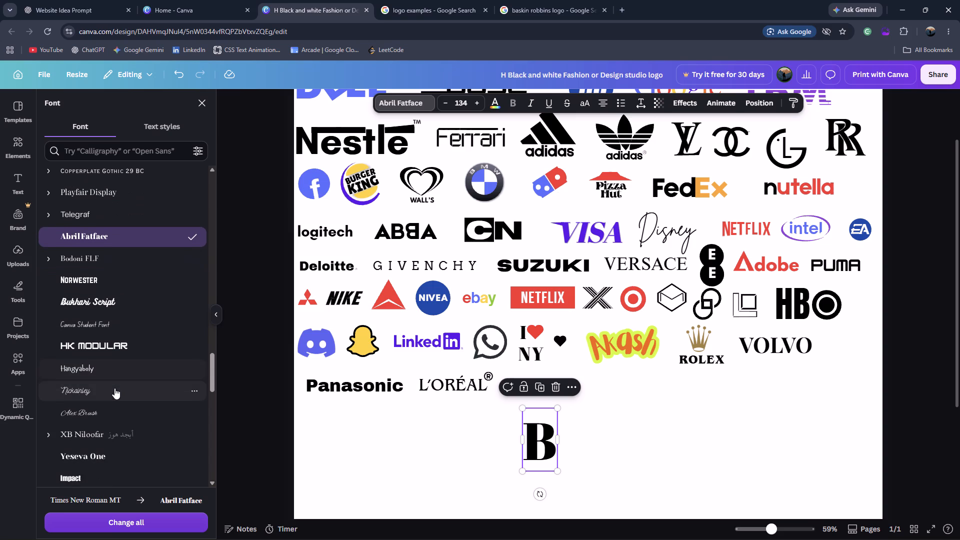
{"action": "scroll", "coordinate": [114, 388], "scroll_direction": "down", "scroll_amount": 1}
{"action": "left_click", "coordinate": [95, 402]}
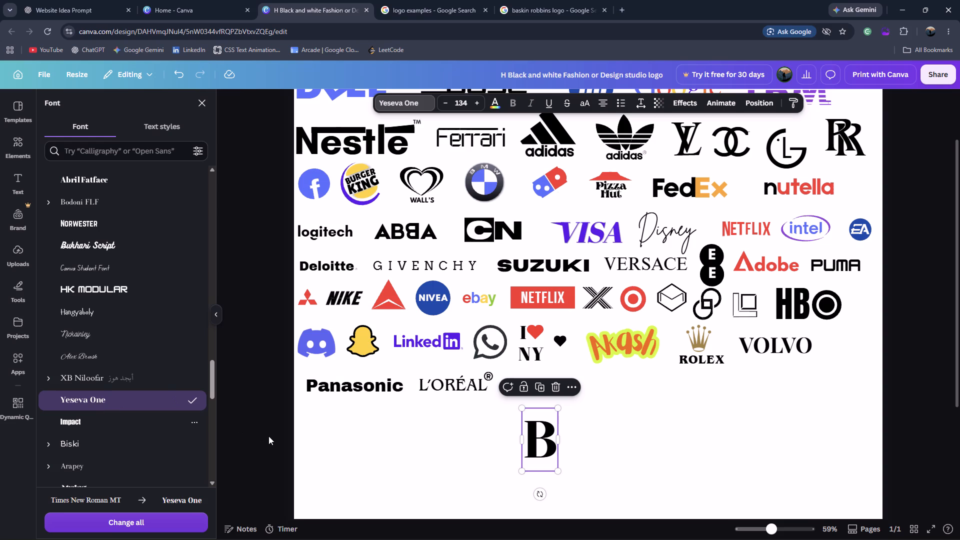
Look further through the available fonts and set the letter B in Georgia Pro.
{"action": "scroll", "coordinate": [155, 434], "scroll_direction": "down", "scroll_amount": 3}
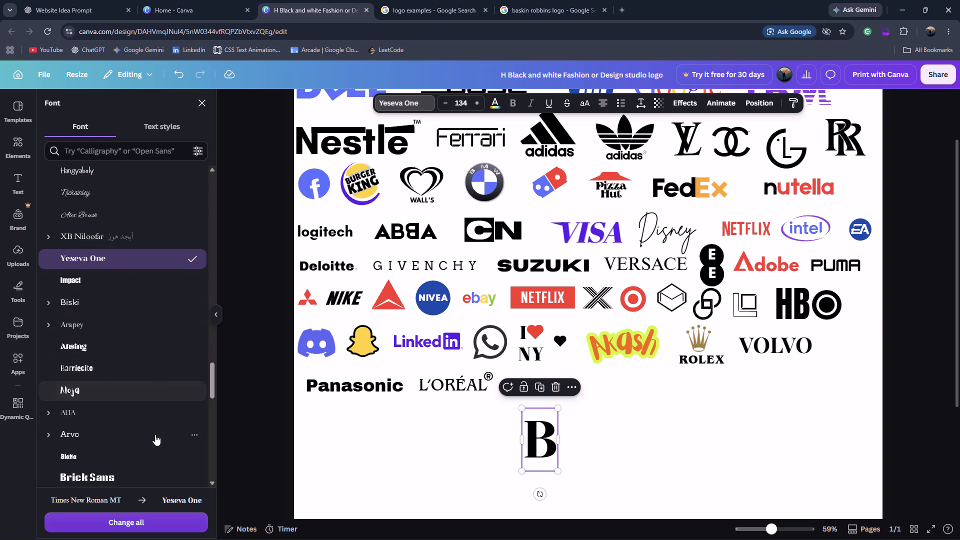
{"action": "scroll", "coordinate": [155, 434], "scroll_direction": "down", "scroll_amount": 2}
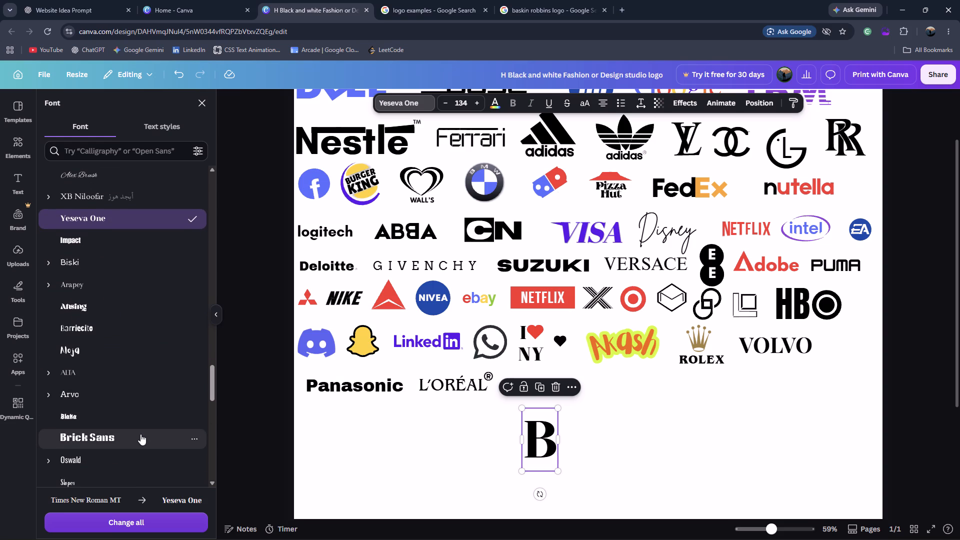
{"action": "scroll", "coordinate": [140, 434], "scroll_direction": "down", "scroll_amount": 2}
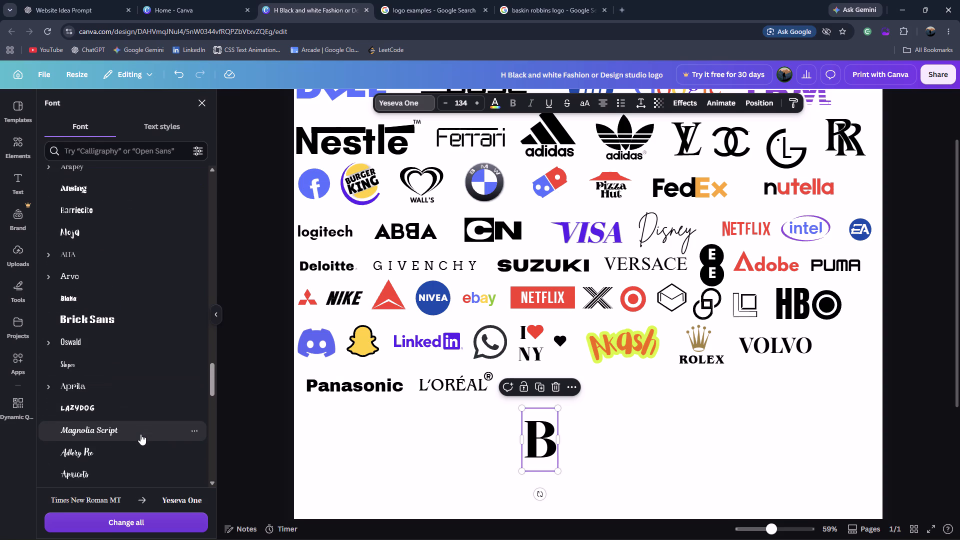
{"action": "scroll", "coordinate": [140, 434], "scroll_direction": "down", "scroll_amount": 4}
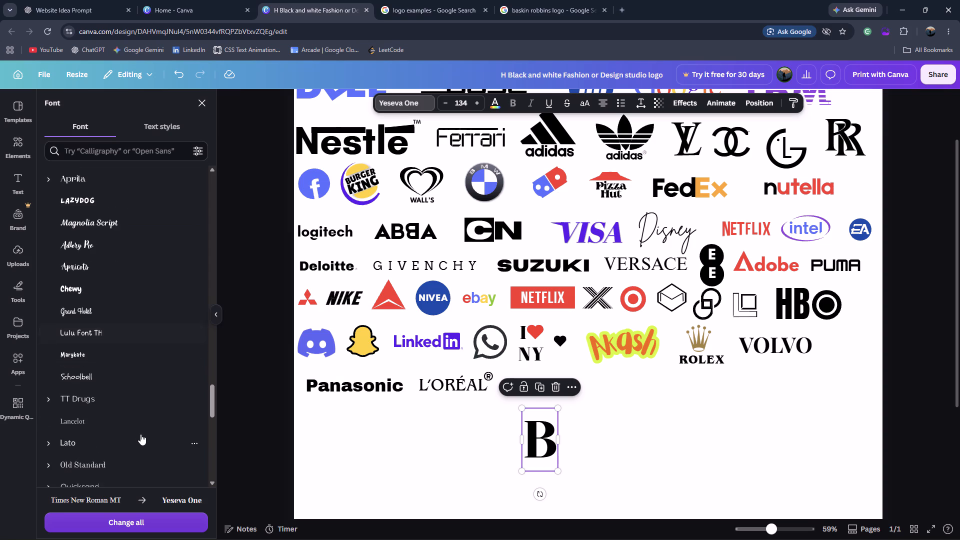
{"action": "scroll", "coordinate": [140, 434], "scroll_direction": "down", "scroll_amount": 4}
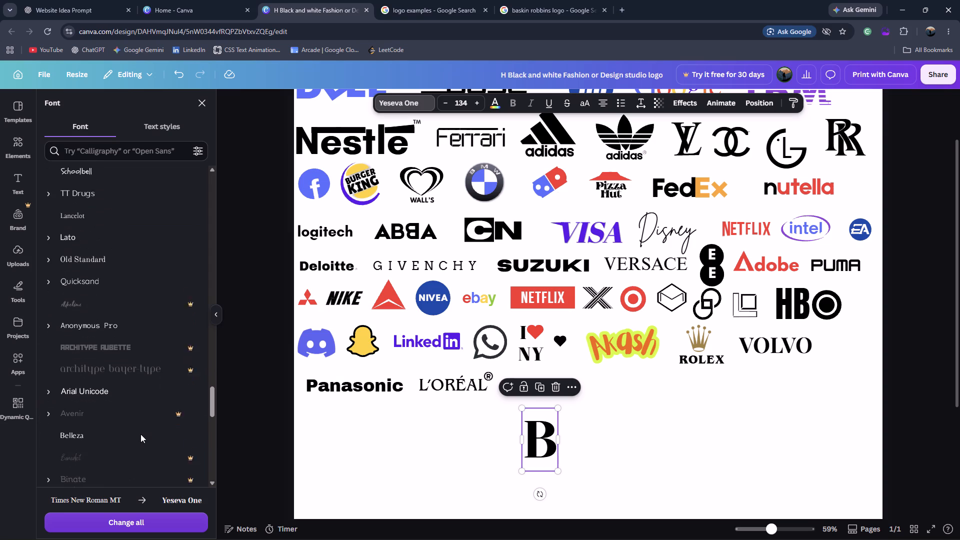
{"action": "scroll", "coordinate": [140, 434], "scroll_direction": "down", "scroll_amount": 4}
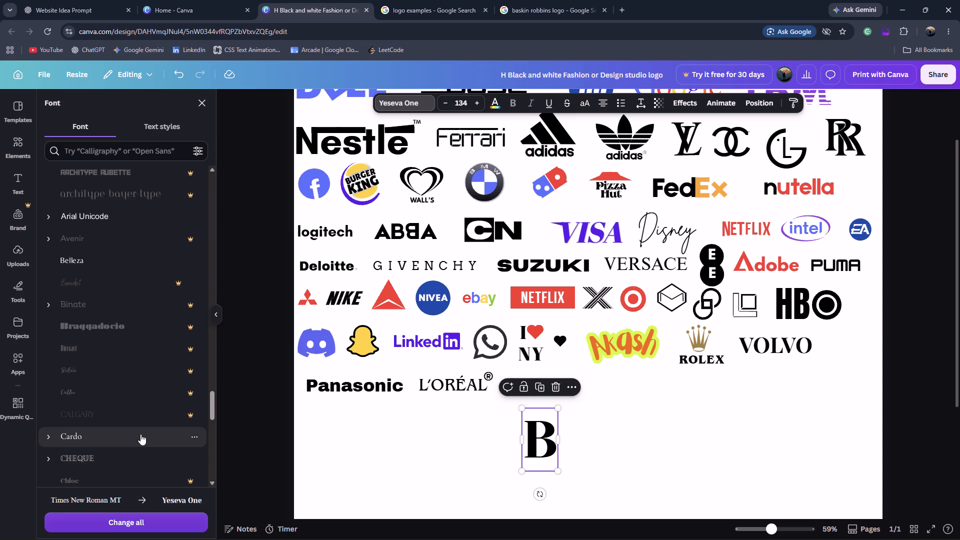
{"action": "scroll", "coordinate": [104, 471], "scroll_direction": "down", "scroll_amount": 4}
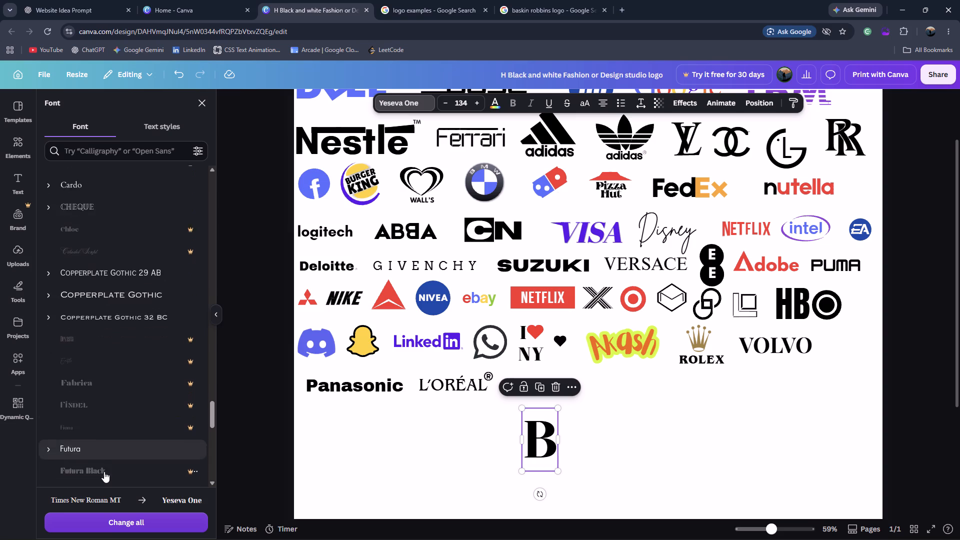
{"action": "scroll", "coordinate": [104, 471], "scroll_direction": "down", "scroll_amount": 1}
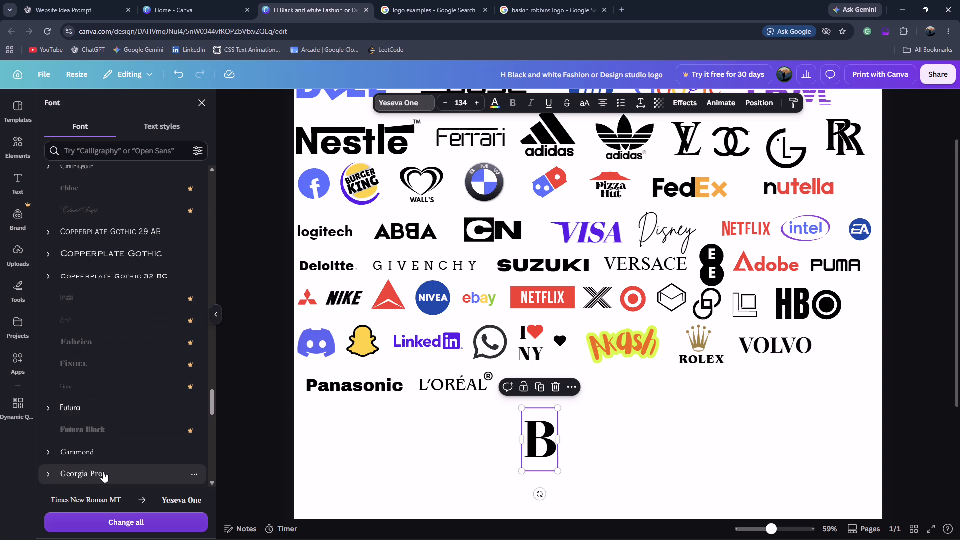
{"action": "left_click", "coordinate": [103, 471]}
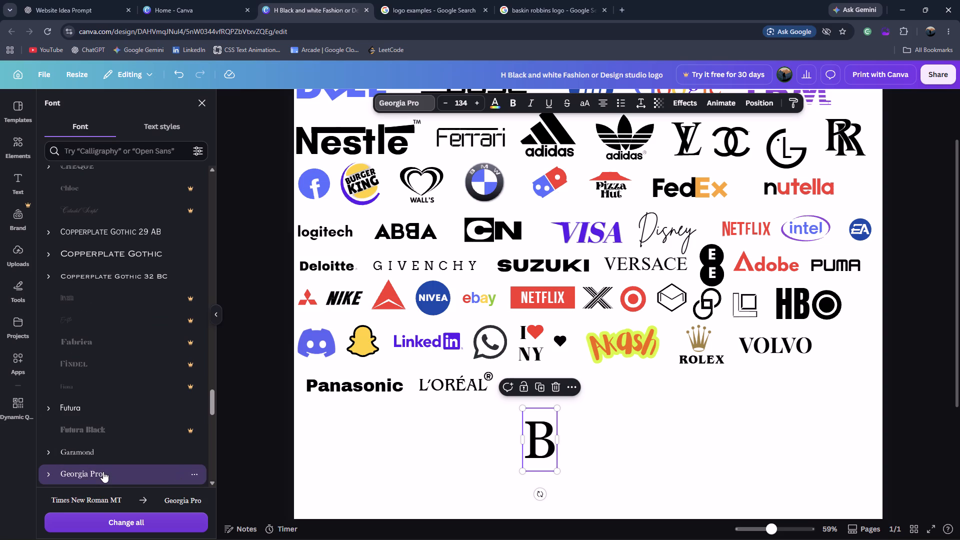
Try Futura on the letter B, then return it to Georgia Pro and make it bold.
{"action": "left_click", "coordinate": [91, 404]}
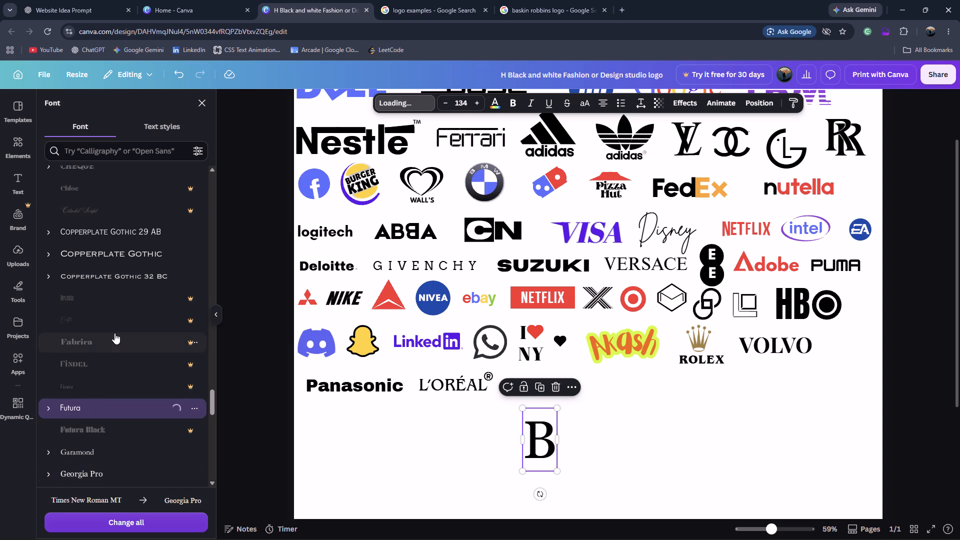
{"action": "left_click", "coordinate": [73, 466]}
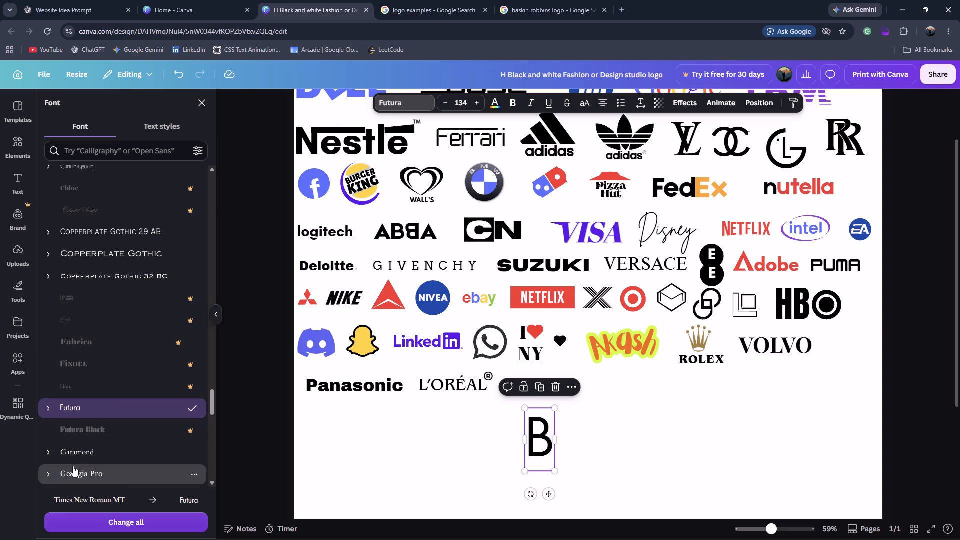
{"action": "left_click", "coordinate": [511, 104]}
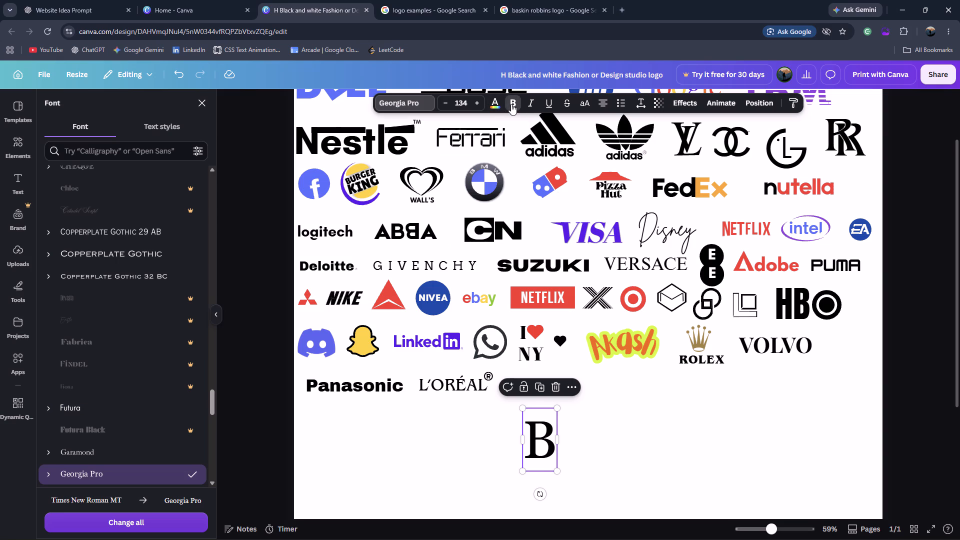
Enlarge the bold B to font size 187, comparing it with the Baskin-Robbins logo reference in Google.
{"action": "left_click", "coordinate": [535, 0]}
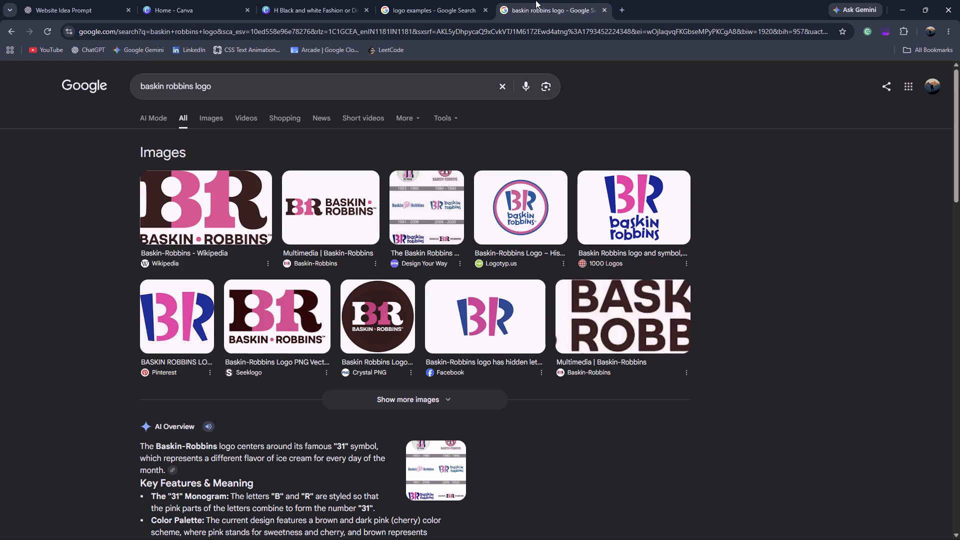
{"action": "left_click", "coordinate": [422, 0]}
{"action": "left_click", "coordinate": [301, 0]}
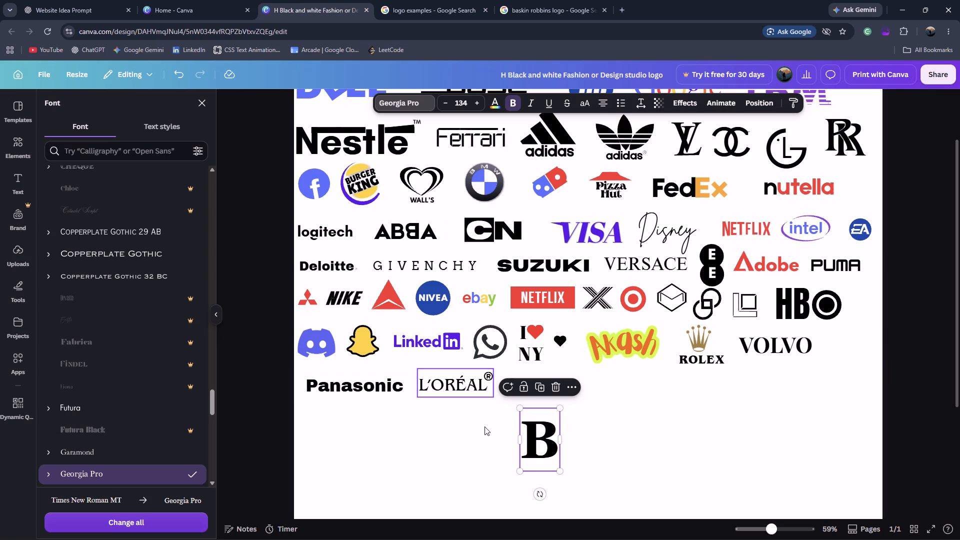
{"action": "left_click_drag", "start_coordinate": [520, 472], "coordinate": [512, 476]}
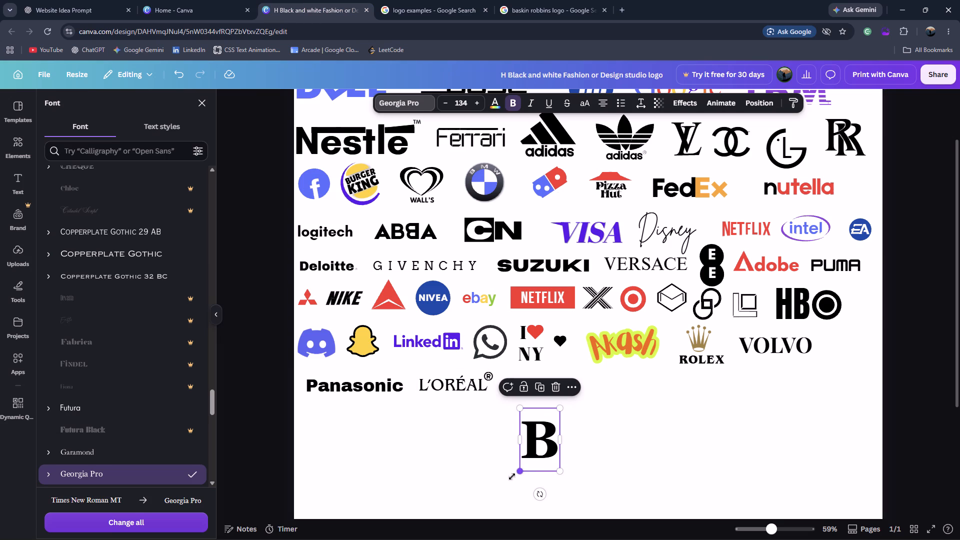
{"action": "left_click_drag", "start_coordinate": [512, 476], "coordinate": [495, 488]}
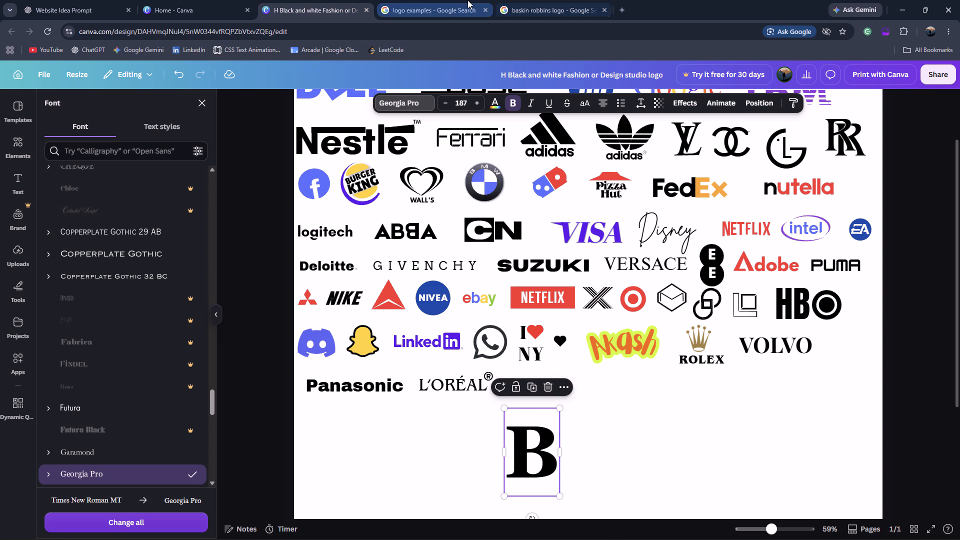
{"action": "left_click", "coordinate": [467, 0]}
{"action": "left_click", "coordinate": [501, 0]}
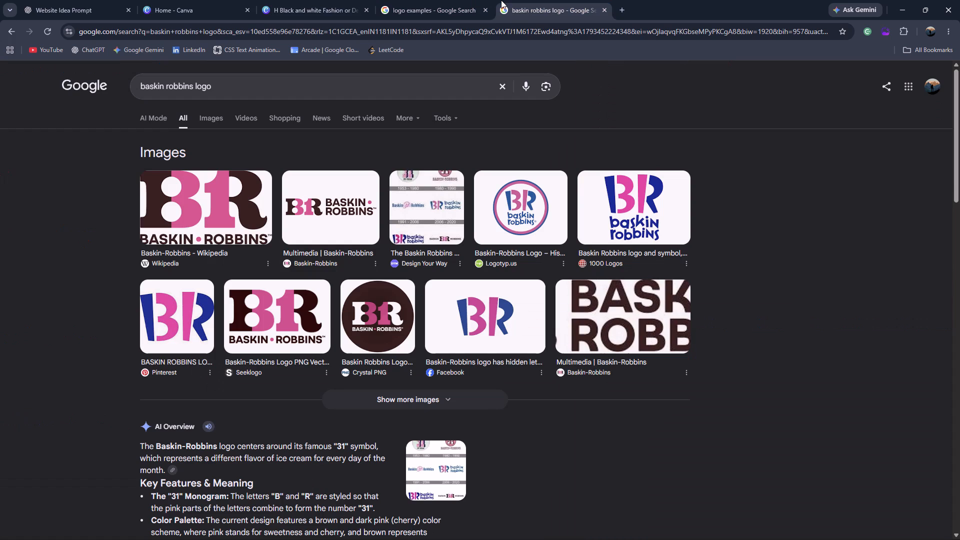
{"action": "left_click", "coordinate": [328, 0]}
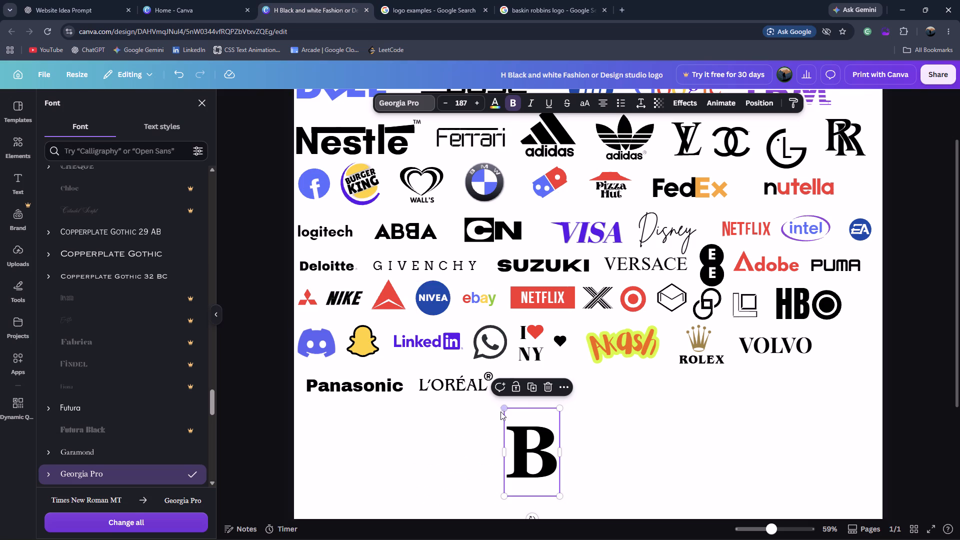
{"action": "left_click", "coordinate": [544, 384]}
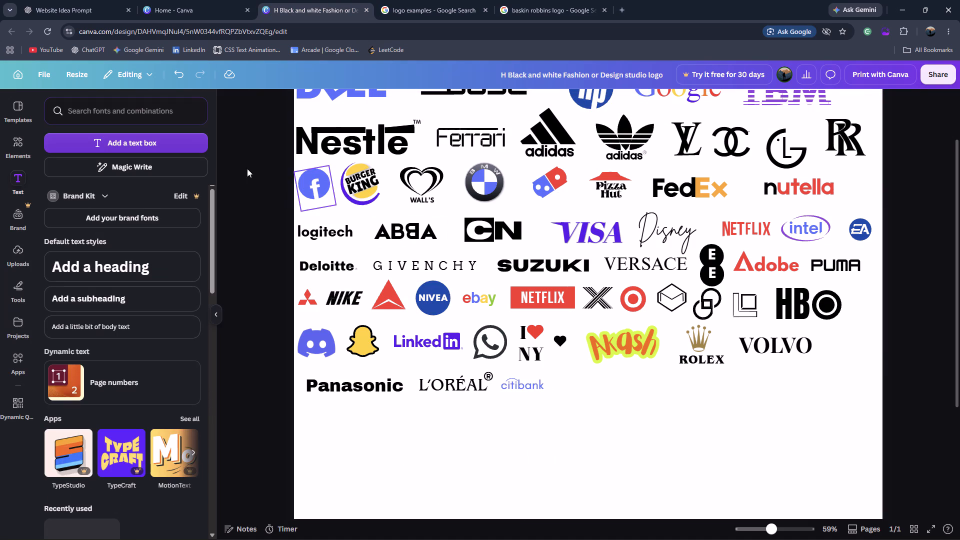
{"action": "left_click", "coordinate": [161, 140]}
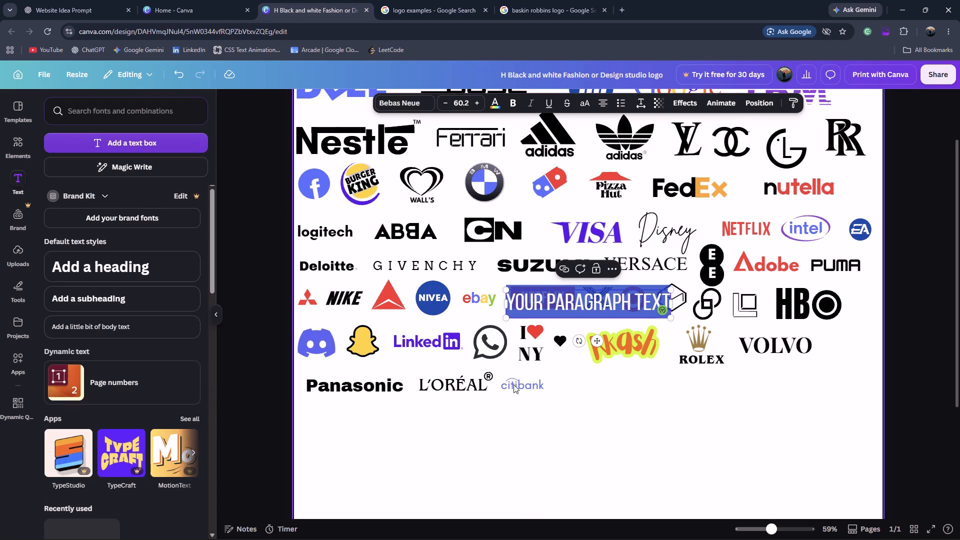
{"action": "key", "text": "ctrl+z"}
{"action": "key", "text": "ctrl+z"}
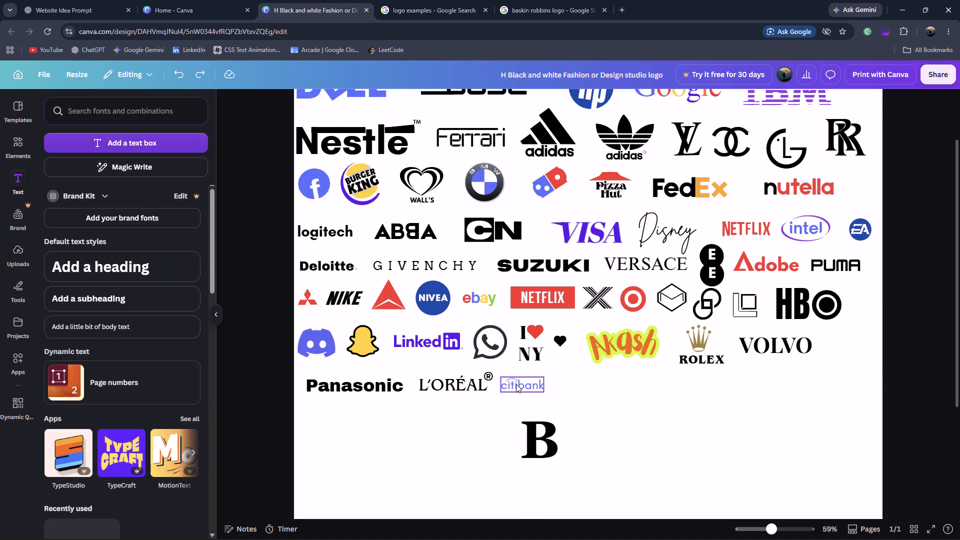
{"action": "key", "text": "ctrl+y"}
Replace the large letter B with a capital I.
{"action": "left_click", "coordinate": [541, 460]}
{"action": "double_click", "coordinate": [541, 460]}
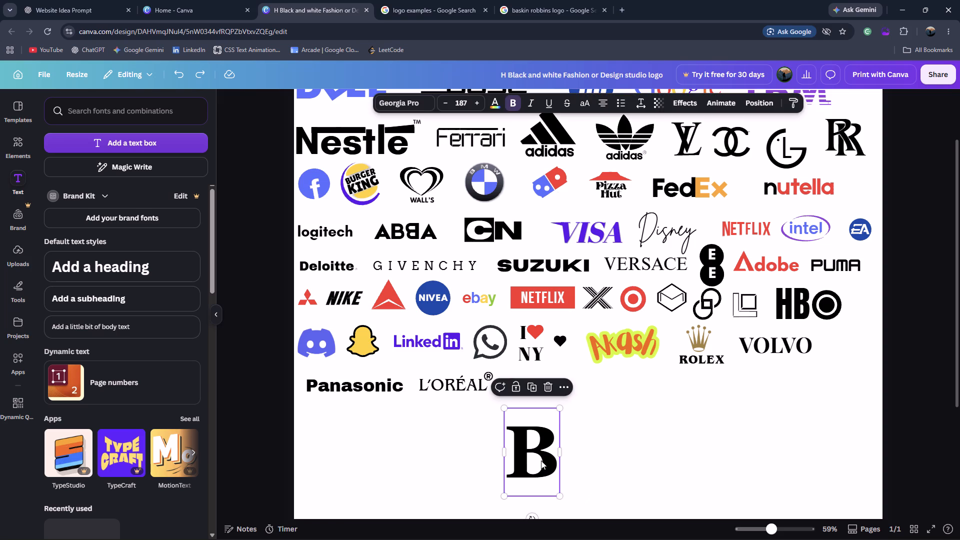
{"action": "key", "text": "shift+i"}
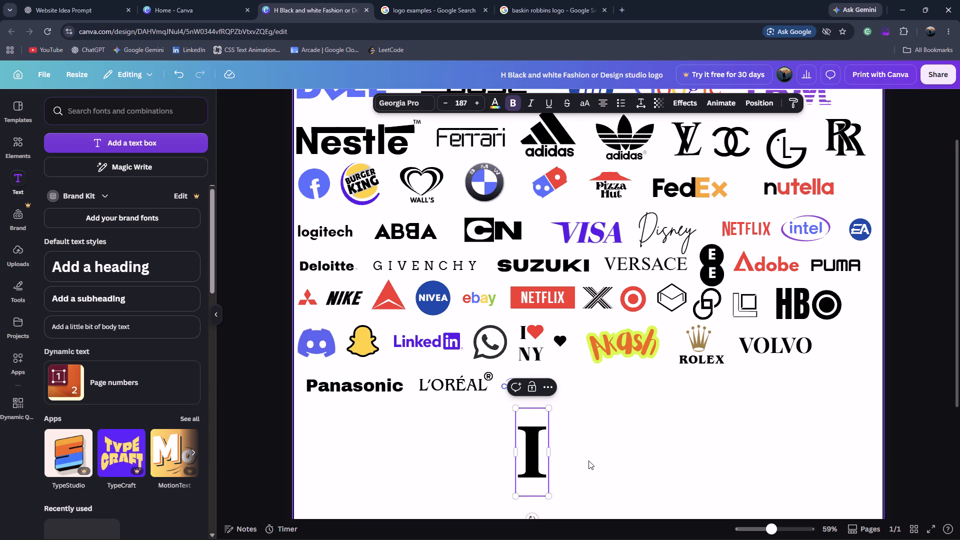
{"action": "left_click", "coordinate": [568, 455]}
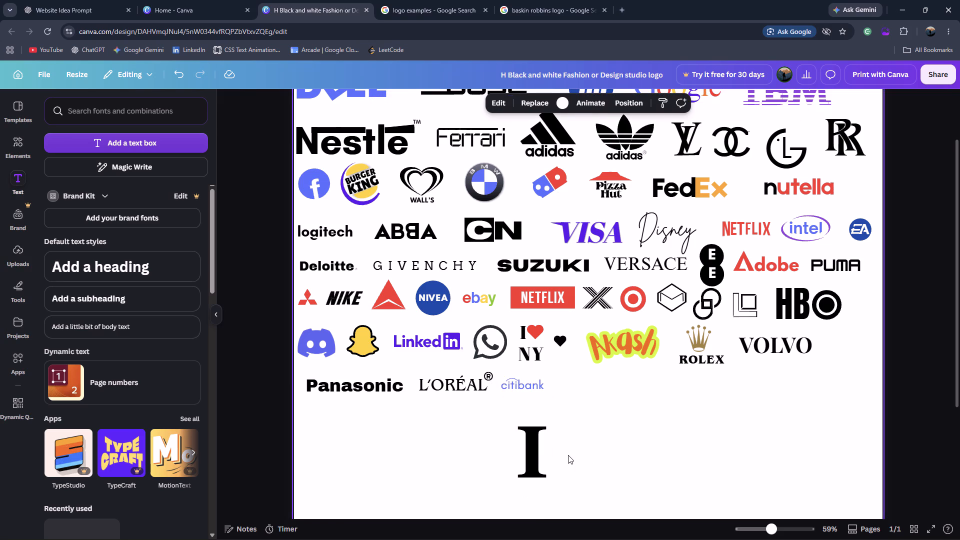
Examine the Baskin-Robbins reference logo and look through the text effects available for the letter I.
{"action": "left_click", "coordinate": [447, 0]}
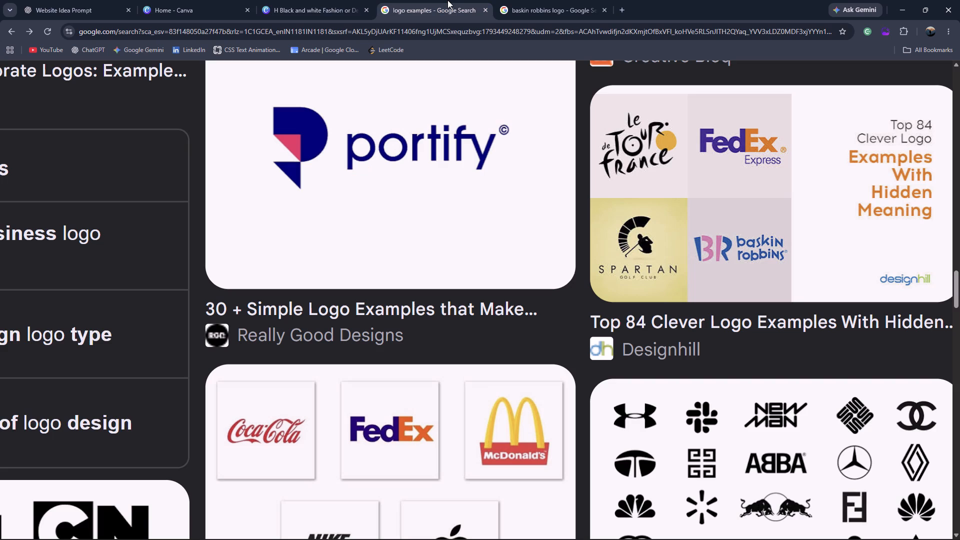
{"action": "left_click", "coordinate": [505, 0]}
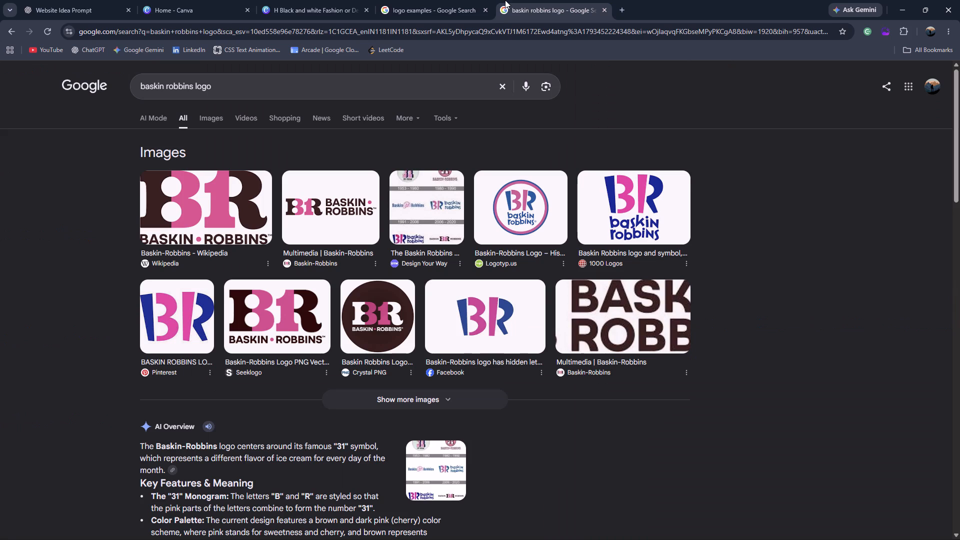
{"action": "left_click", "coordinate": [354, 0]}
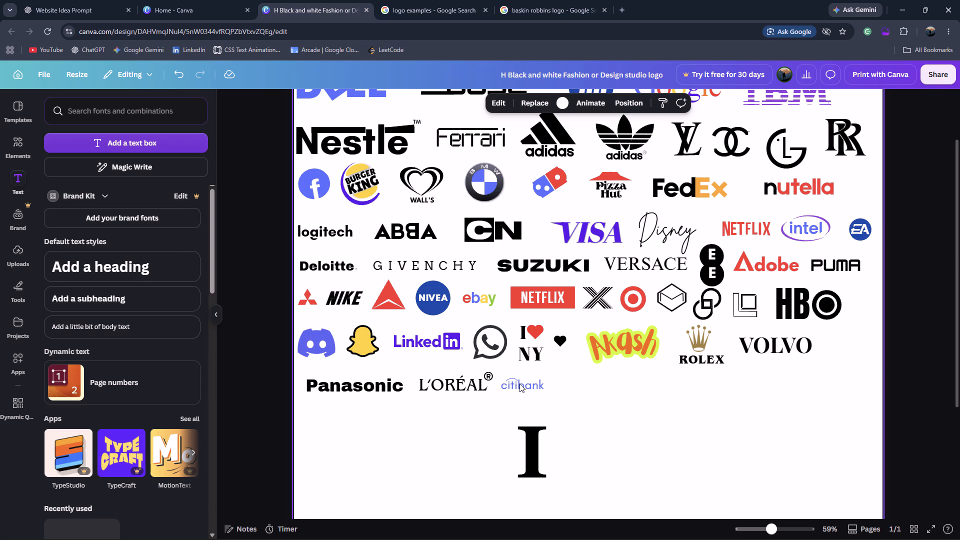
{"action": "left_click", "coordinate": [520, 421]}
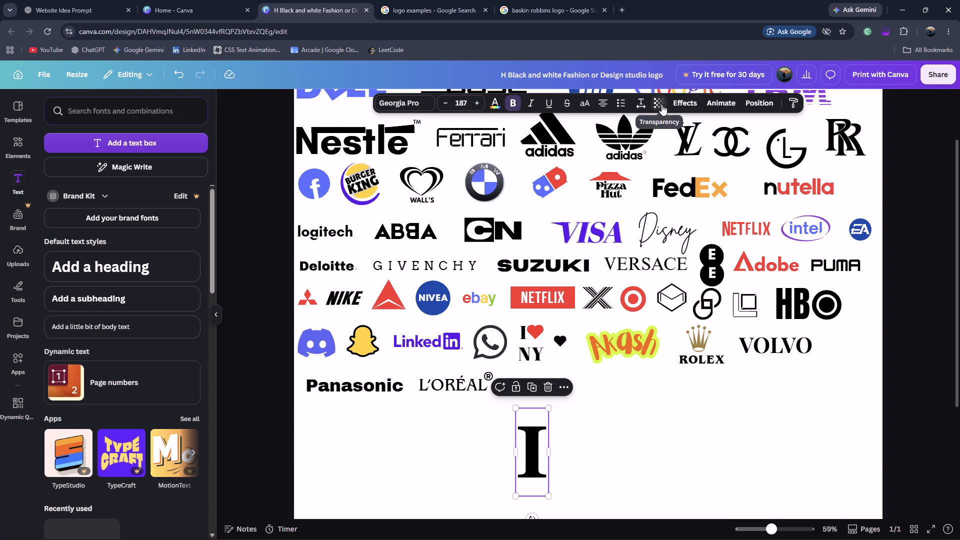
{"action": "left_click", "coordinate": [684, 104]}
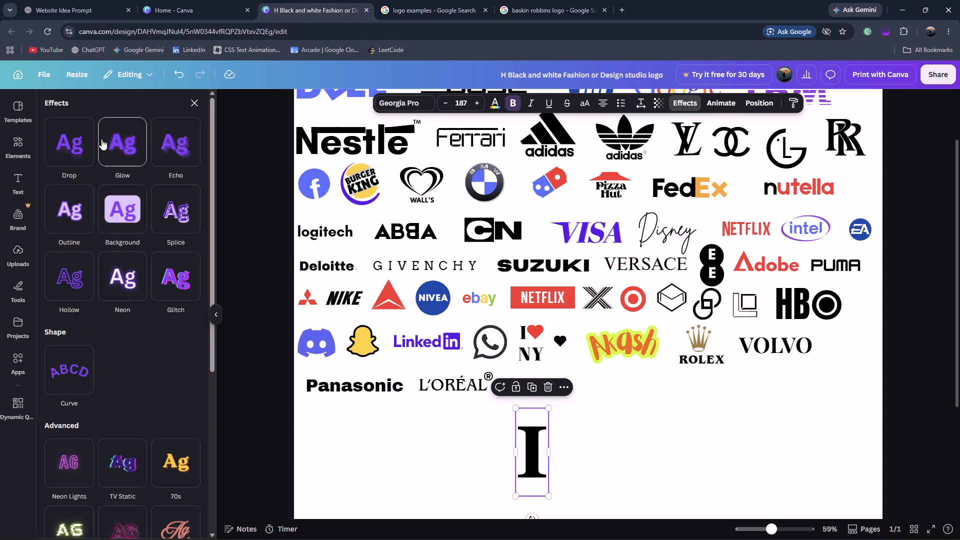
{"action": "scroll", "coordinate": [126, 436], "scroll_direction": "down", "scroll_amount": 3}
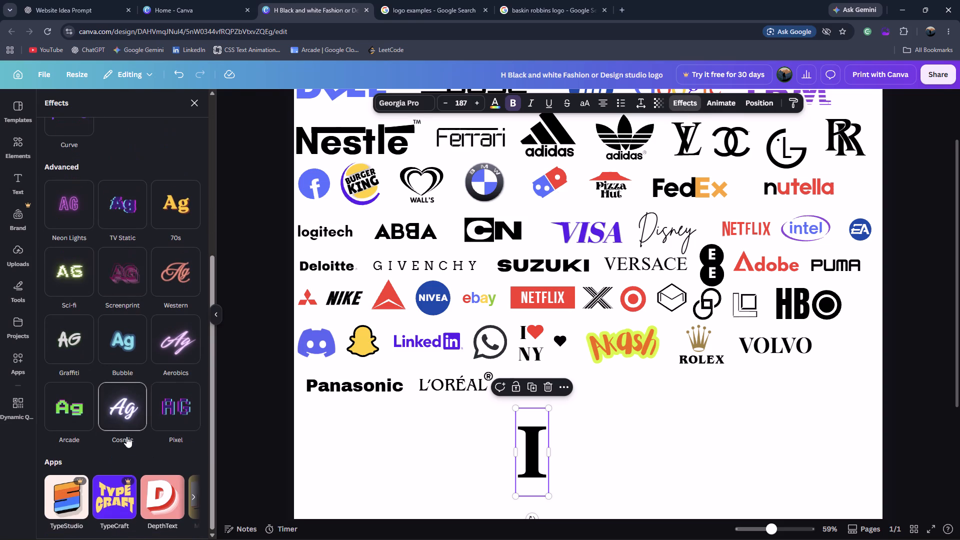
{"action": "left_click", "coordinate": [193, 99]}
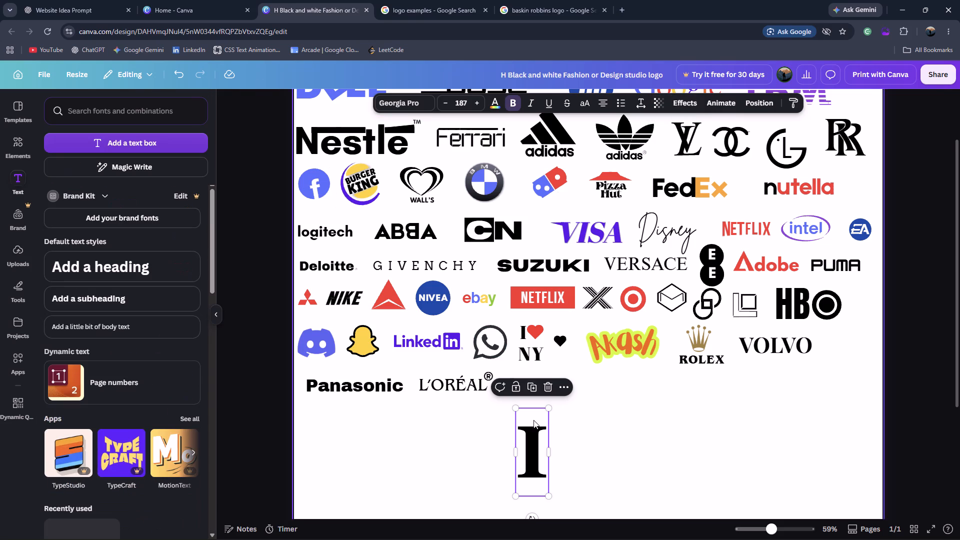
Duplicate the letter I, change the copy to 3, and overlap it with the I's stem to form a B.
{"action": "left_click", "coordinate": [488, 447]}
{"action": "left_click", "coordinate": [520, 446]}
{"action": "key", "text": "ctrl+d"}
{"action": "double_click", "coordinate": [545, 470]}
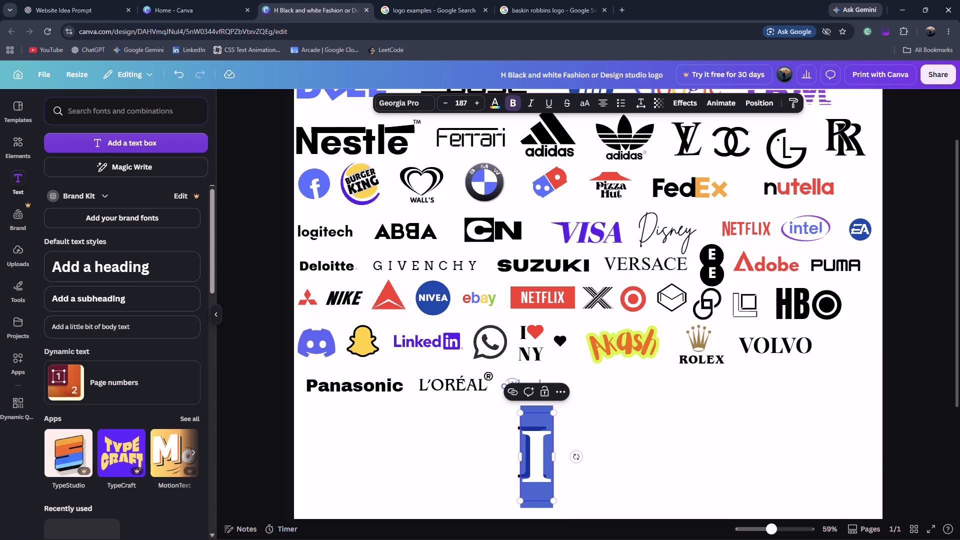
{"action": "key", "text": "3"}
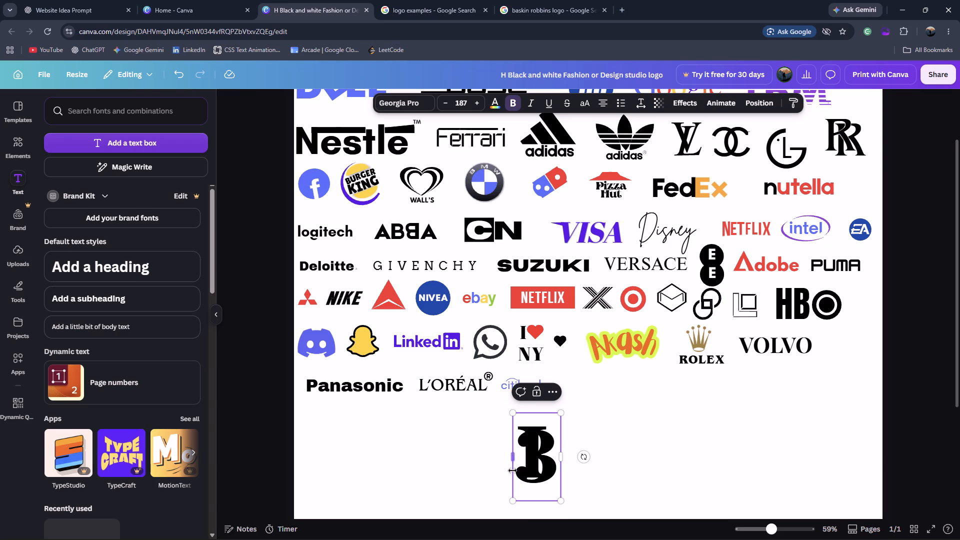
{"action": "left_click", "coordinate": [619, 472]}
{"action": "left_click_drag", "start_coordinate": [541, 462], "coordinate": [552, 458]}
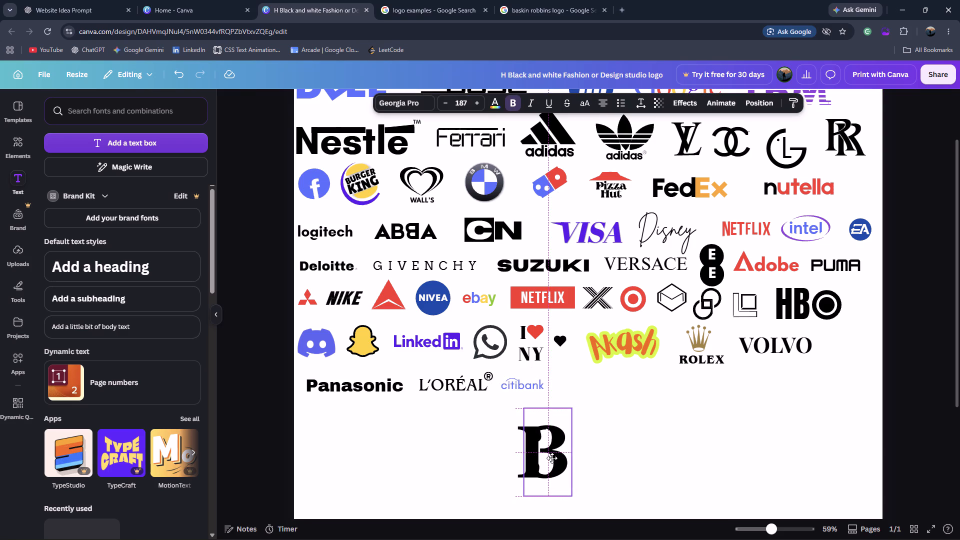
{"action": "left_click_drag", "start_coordinate": [552, 458], "coordinate": [552, 458]}
{"action": "left_click", "coordinate": [640, 468]}
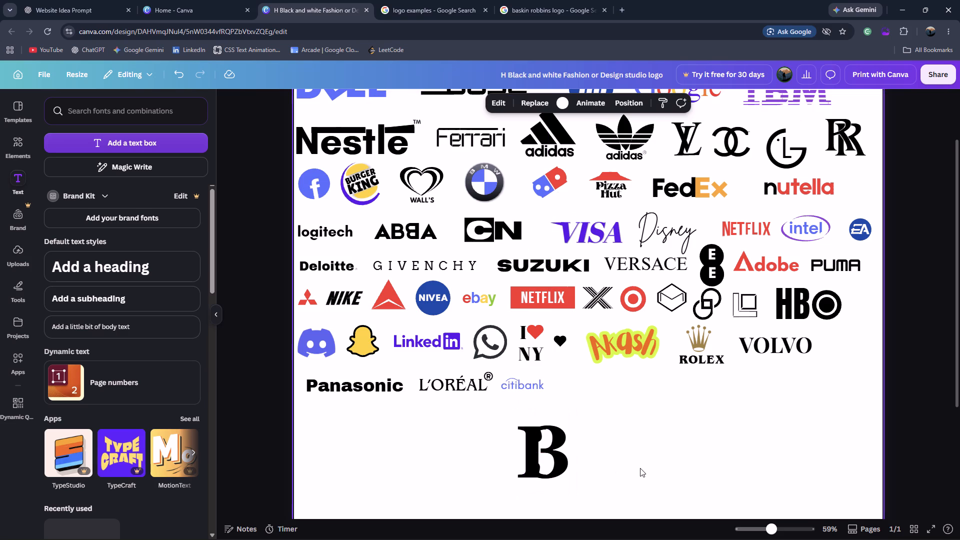
Check the logo references again, reduce the 3 to font size 173, and realign it vertically with the I.
{"action": "left_click_drag", "start_coordinate": [406, 24], "coordinate": [406, 5]}
{"action": "left_click", "coordinate": [406, 5]}
{"action": "left_click", "coordinate": [524, 0]}
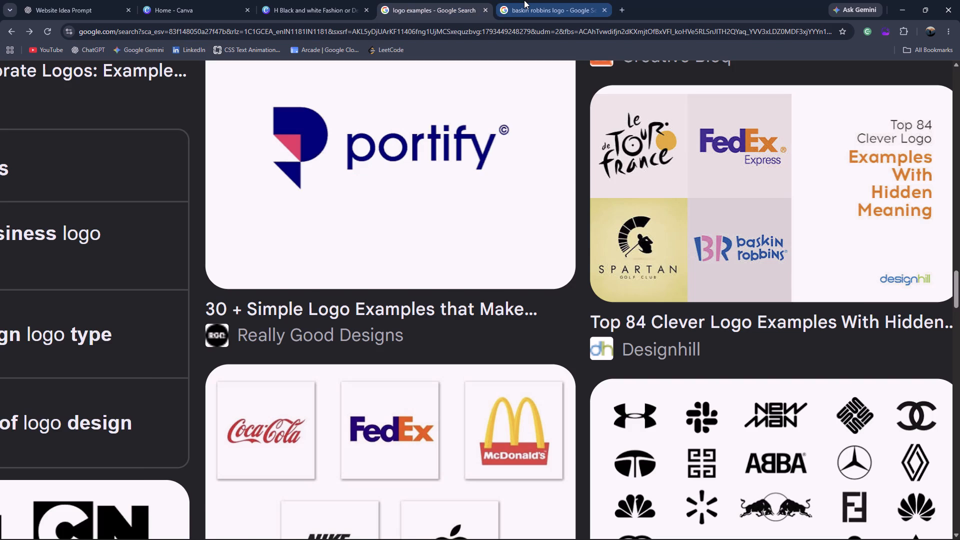
{"action": "left_click", "coordinate": [332, 0]}
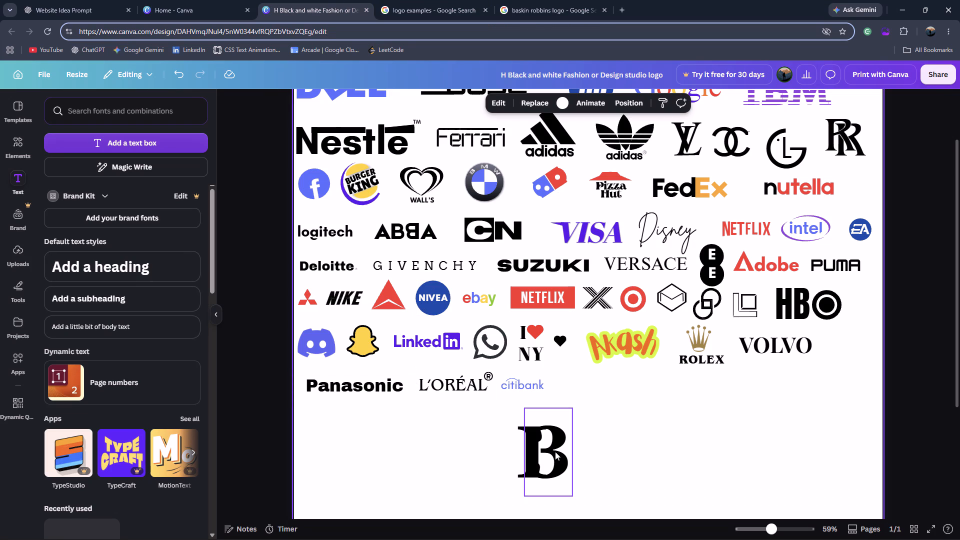
{"action": "left_click", "coordinate": [555, 451]}
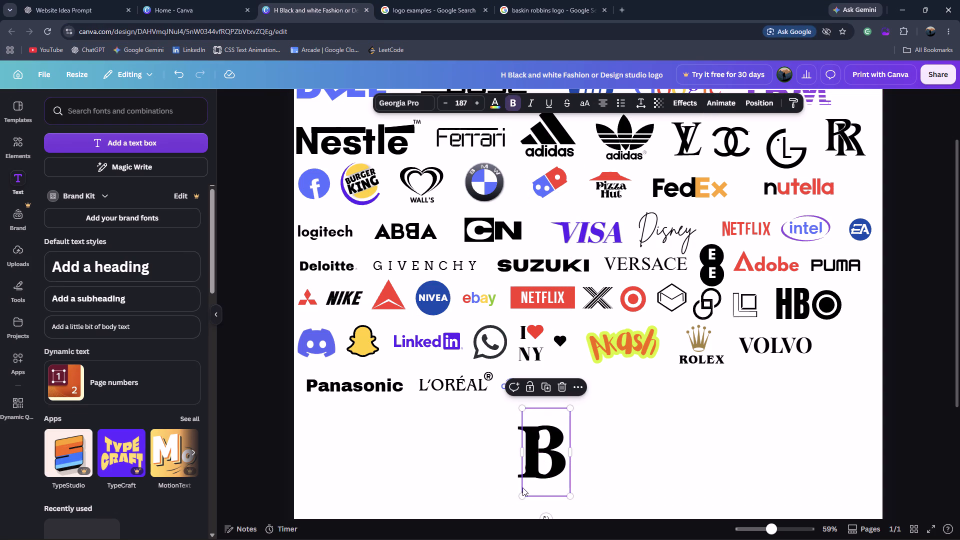
{"action": "left_click", "coordinate": [522, 495]}
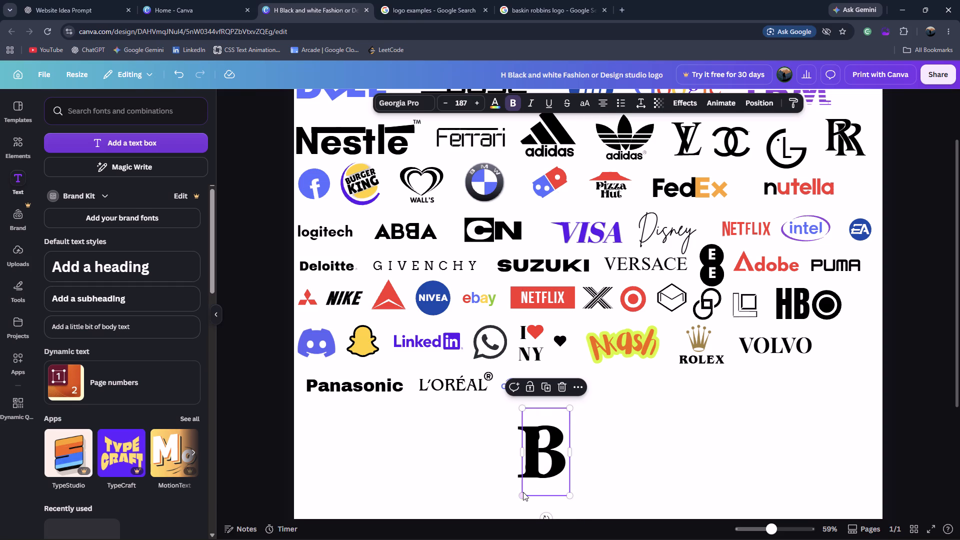
{"action": "left_click", "coordinate": [544, 463]}
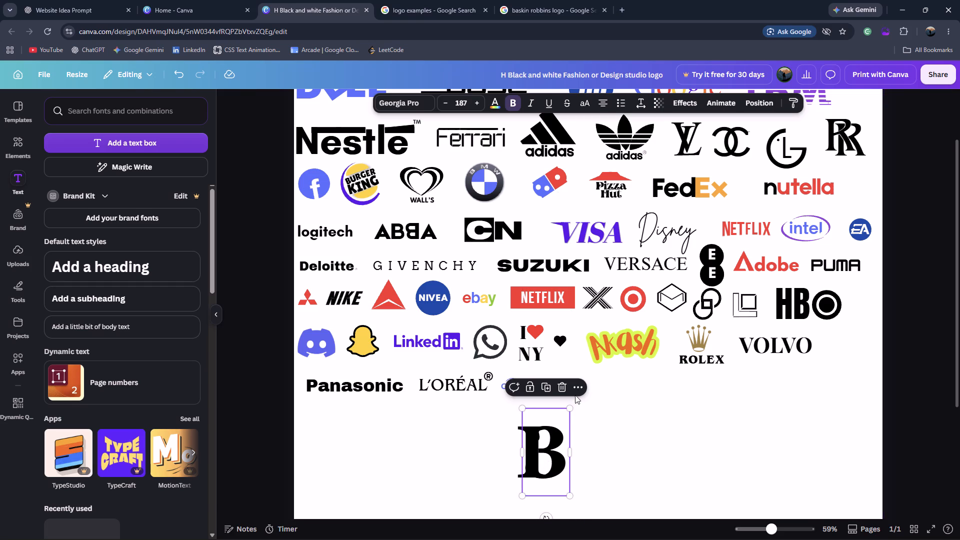
{"action": "left_click", "coordinate": [571, 404]}
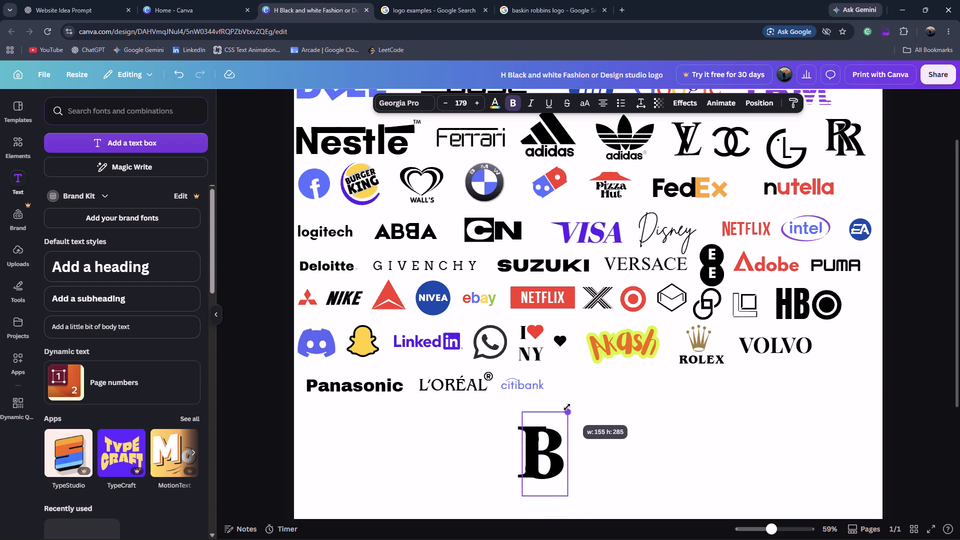
{"action": "left_click_drag", "start_coordinate": [561, 436], "coordinate": [562, 431]}
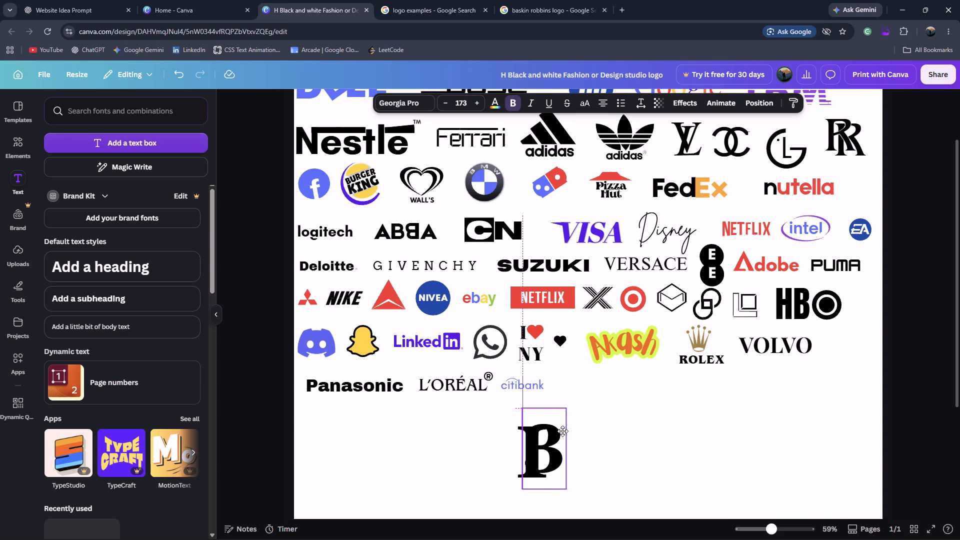
{"action": "left_click_drag", "start_coordinate": [562, 431], "coordinate": [563, 431]}
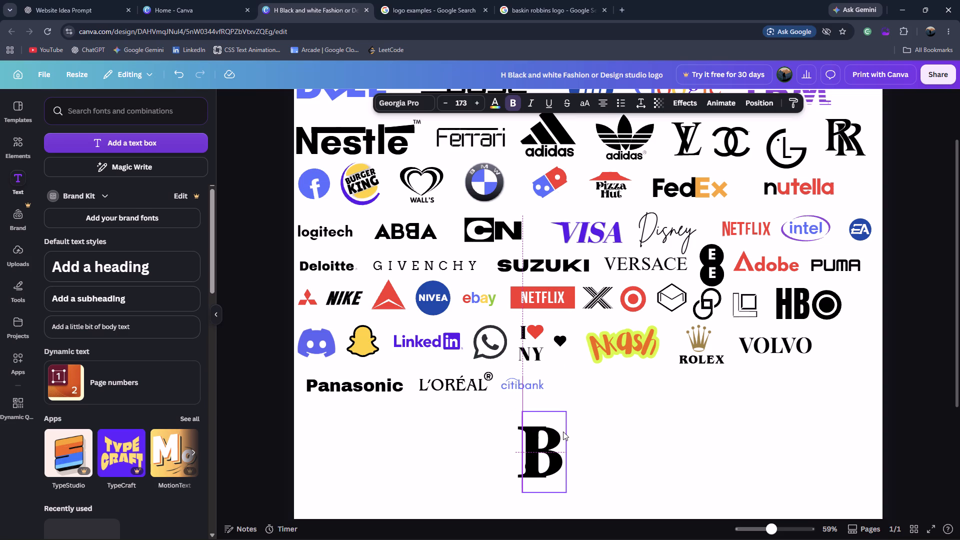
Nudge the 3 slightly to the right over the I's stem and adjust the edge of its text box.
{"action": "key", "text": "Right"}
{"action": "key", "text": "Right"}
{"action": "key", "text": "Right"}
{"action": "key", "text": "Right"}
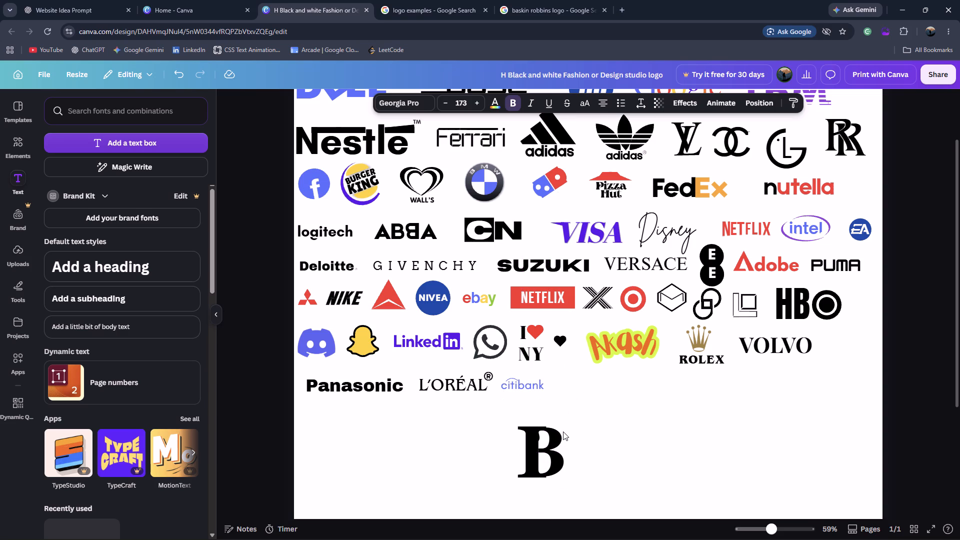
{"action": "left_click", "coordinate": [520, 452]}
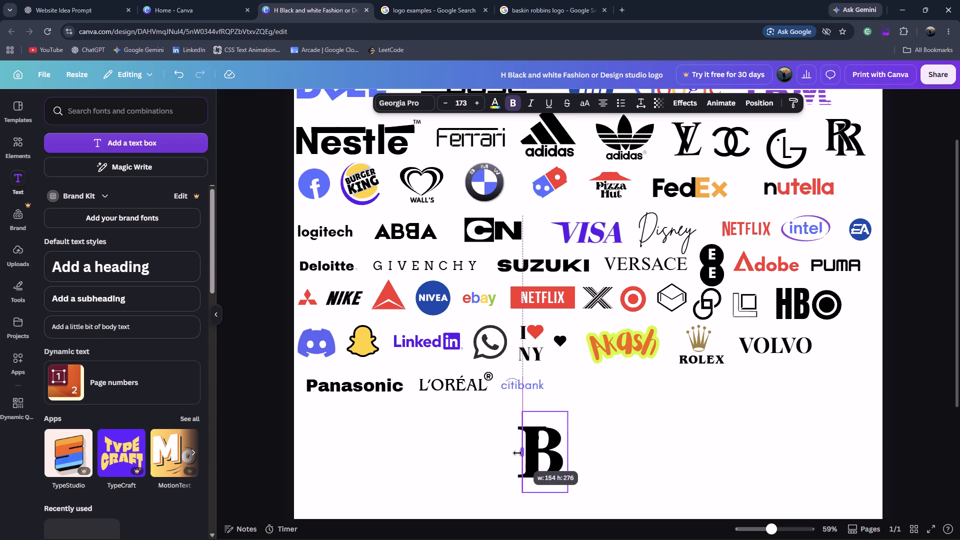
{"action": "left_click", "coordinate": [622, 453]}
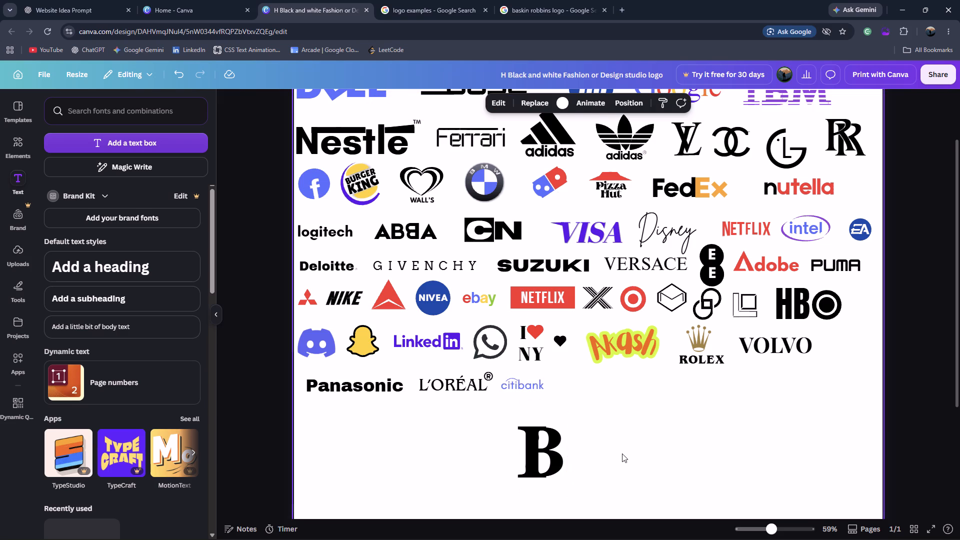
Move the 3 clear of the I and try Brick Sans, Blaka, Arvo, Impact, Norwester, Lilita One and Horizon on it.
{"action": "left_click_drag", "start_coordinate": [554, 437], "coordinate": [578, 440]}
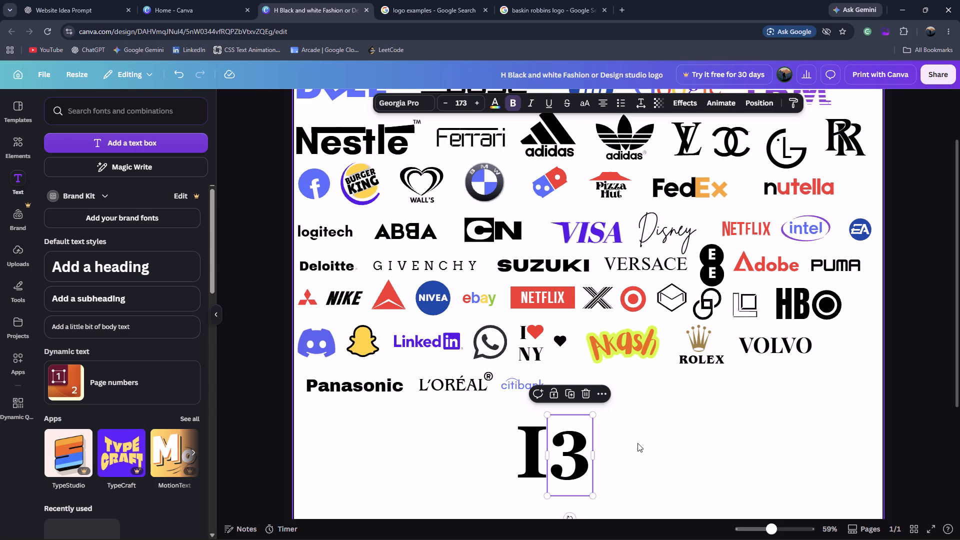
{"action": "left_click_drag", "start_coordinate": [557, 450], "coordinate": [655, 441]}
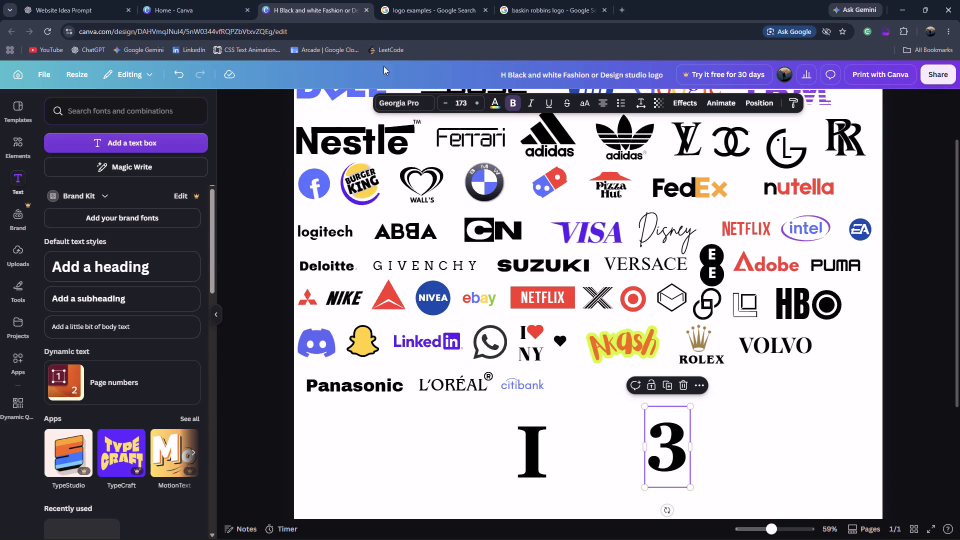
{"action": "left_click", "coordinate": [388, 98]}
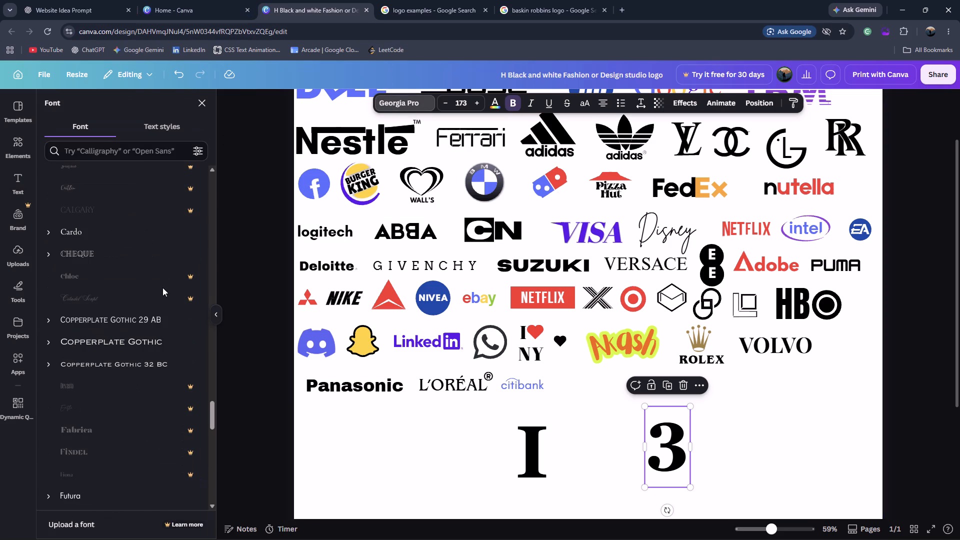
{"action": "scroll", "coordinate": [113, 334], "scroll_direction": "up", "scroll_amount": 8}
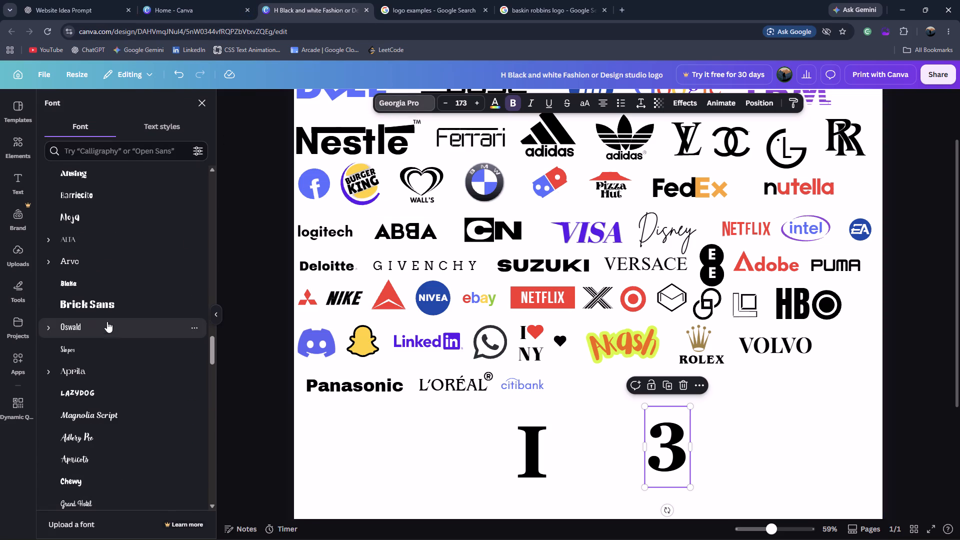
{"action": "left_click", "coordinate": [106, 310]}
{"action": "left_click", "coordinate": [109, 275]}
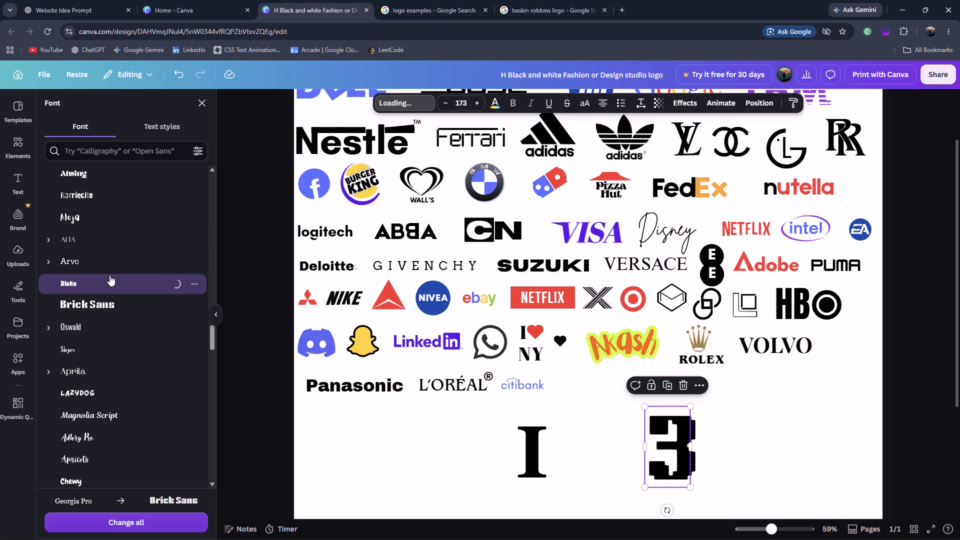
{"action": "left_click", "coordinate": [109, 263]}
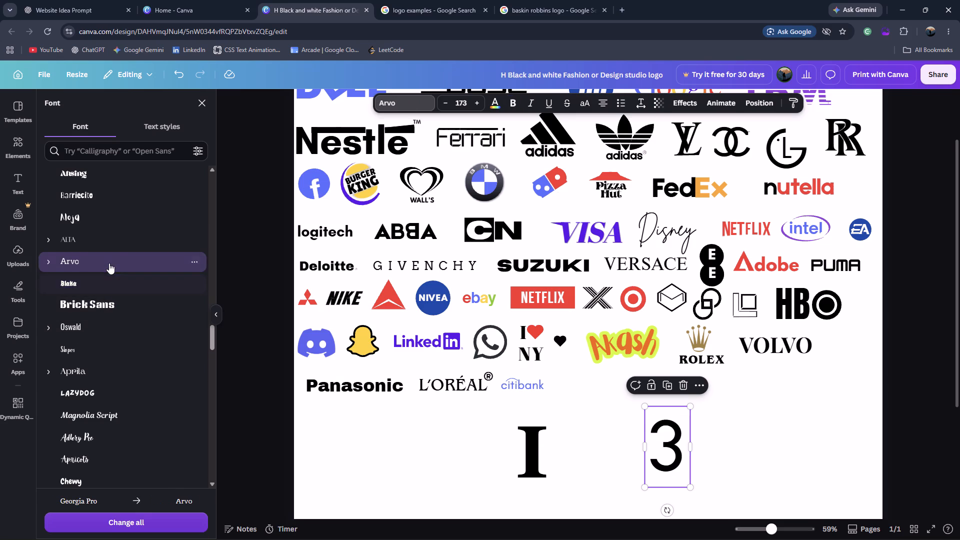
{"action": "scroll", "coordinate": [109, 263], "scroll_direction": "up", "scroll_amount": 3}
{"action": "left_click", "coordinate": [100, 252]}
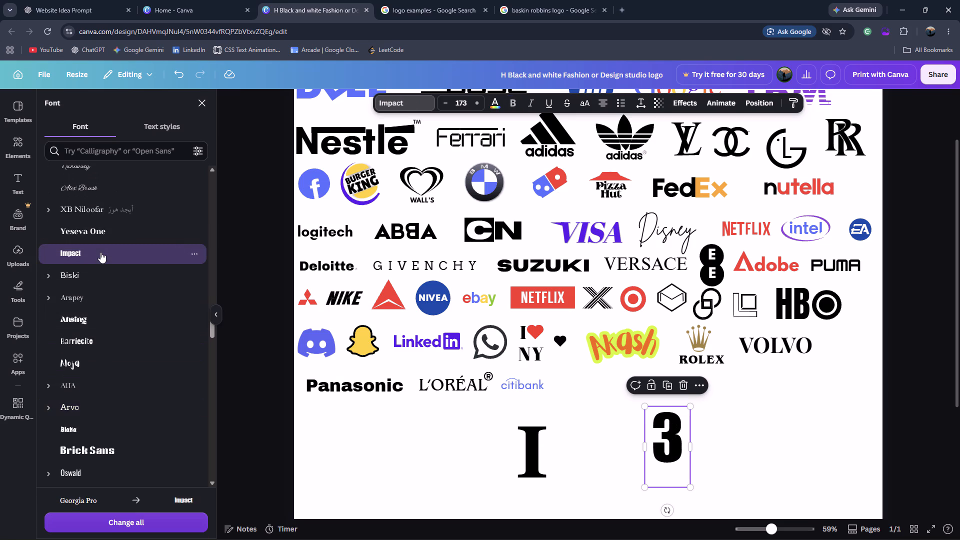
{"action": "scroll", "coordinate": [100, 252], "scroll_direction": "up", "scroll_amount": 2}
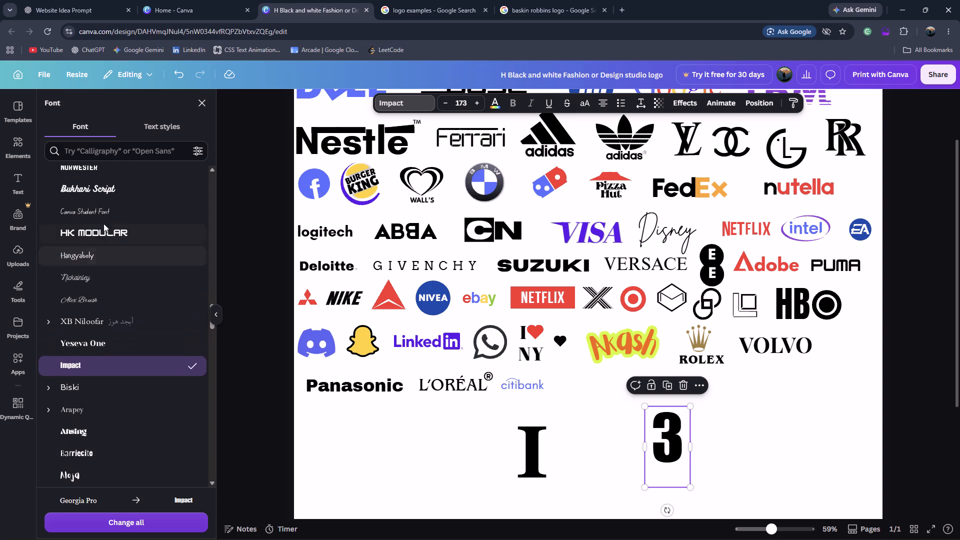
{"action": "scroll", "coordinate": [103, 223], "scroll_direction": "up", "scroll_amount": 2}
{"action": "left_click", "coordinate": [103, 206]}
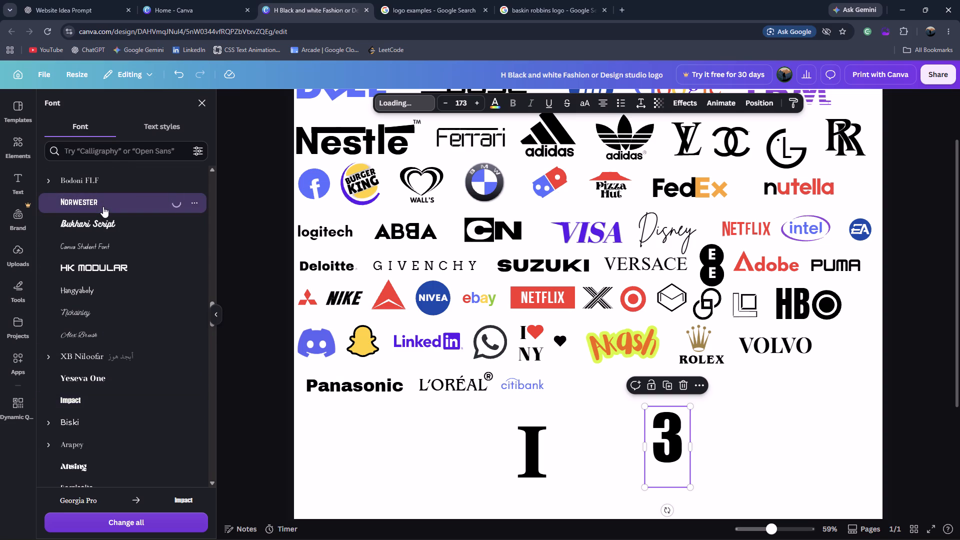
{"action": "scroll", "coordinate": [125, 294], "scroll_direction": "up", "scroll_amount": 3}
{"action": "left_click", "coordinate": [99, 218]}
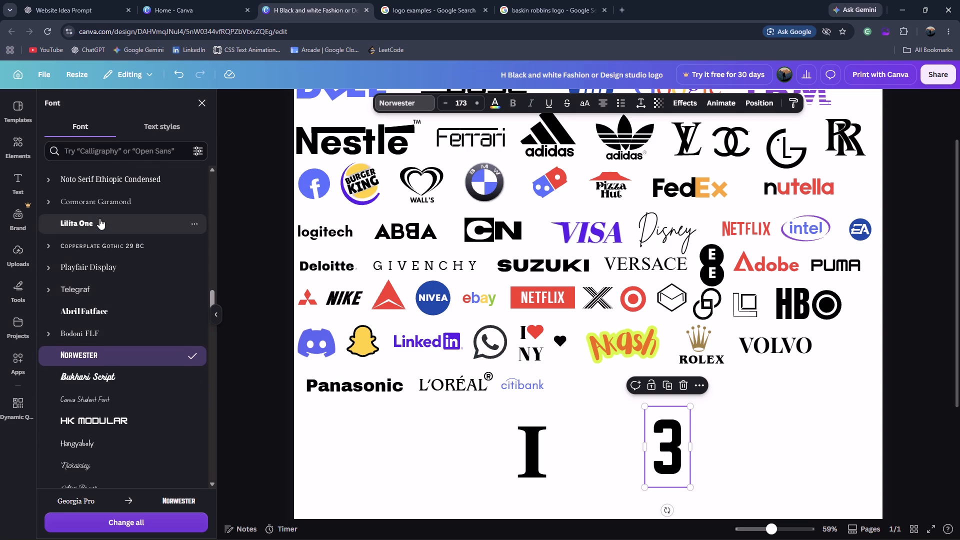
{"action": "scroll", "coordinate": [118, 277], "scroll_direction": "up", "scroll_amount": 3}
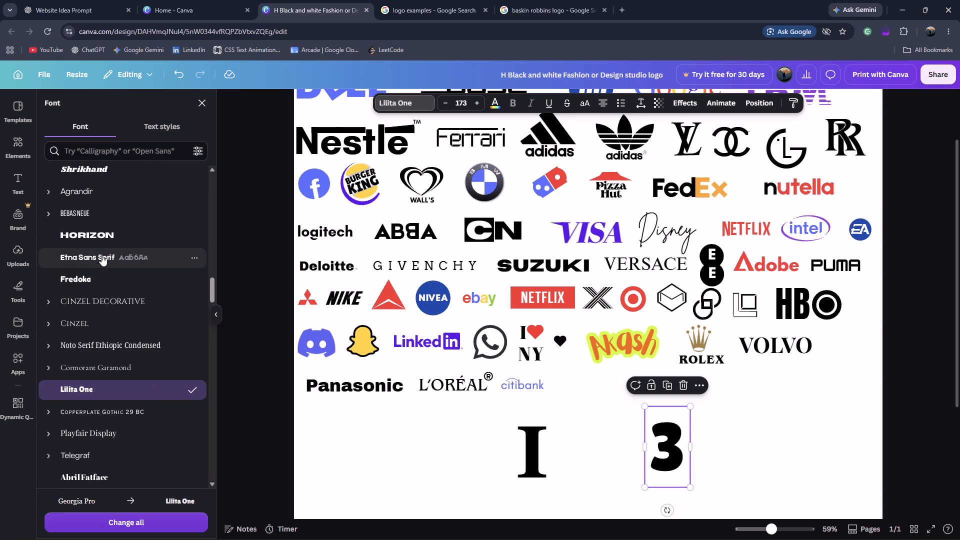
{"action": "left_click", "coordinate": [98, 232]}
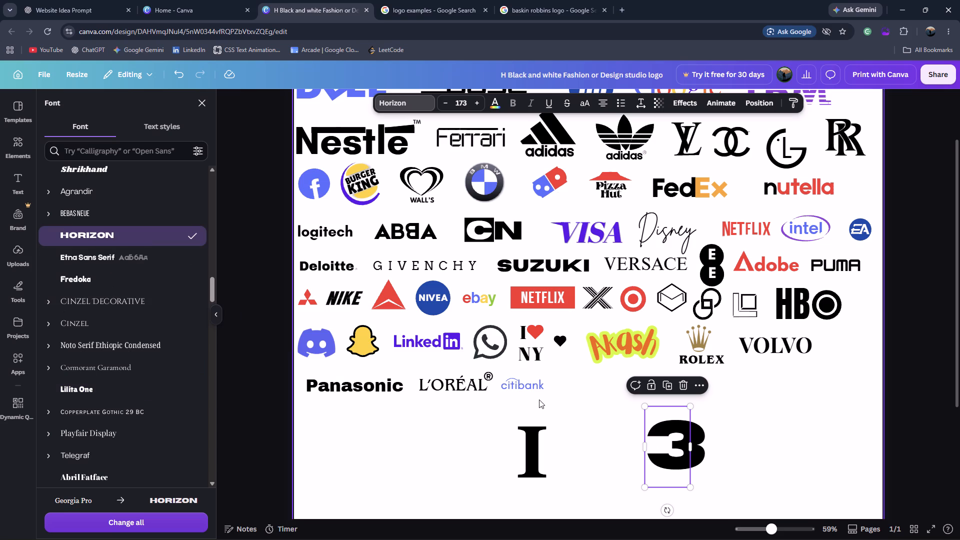
Move the 3 back over the I's stem and widen its text box to fit the whole numeral.
{"action": "left_click", "coordinate": [615, 457]}
{"action": "left_click_drag", "start_coordinate": [683, 451], "coordinate": [681, 451]}
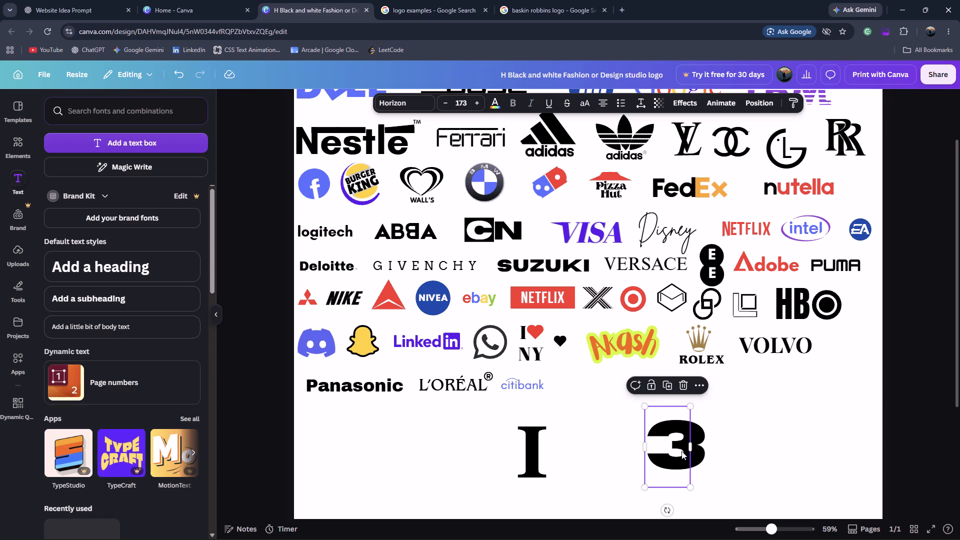
{"action": "left_click_drag", "start_coordinate": [681, 451], "coordinate": [572, 454]}
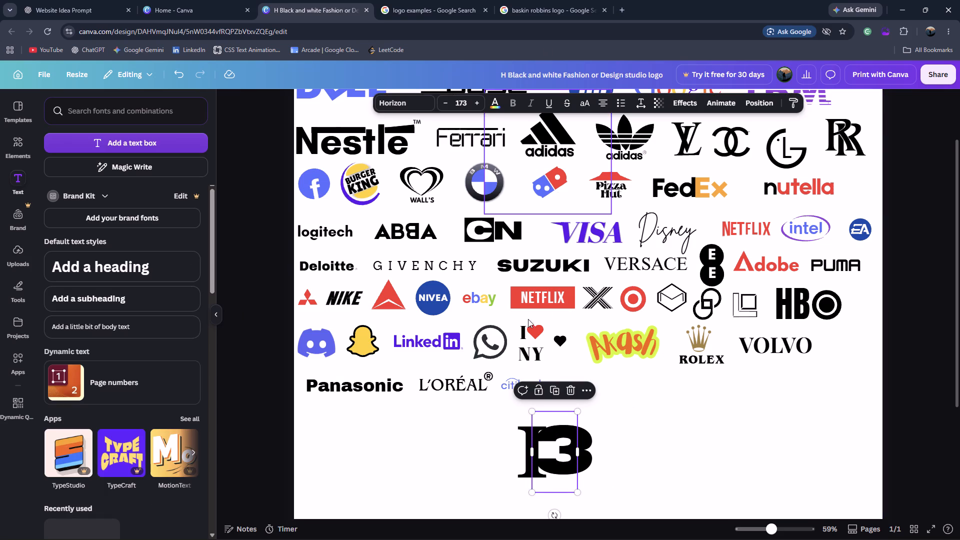
{"action": "left_click", "coordinate": [565, 436]}
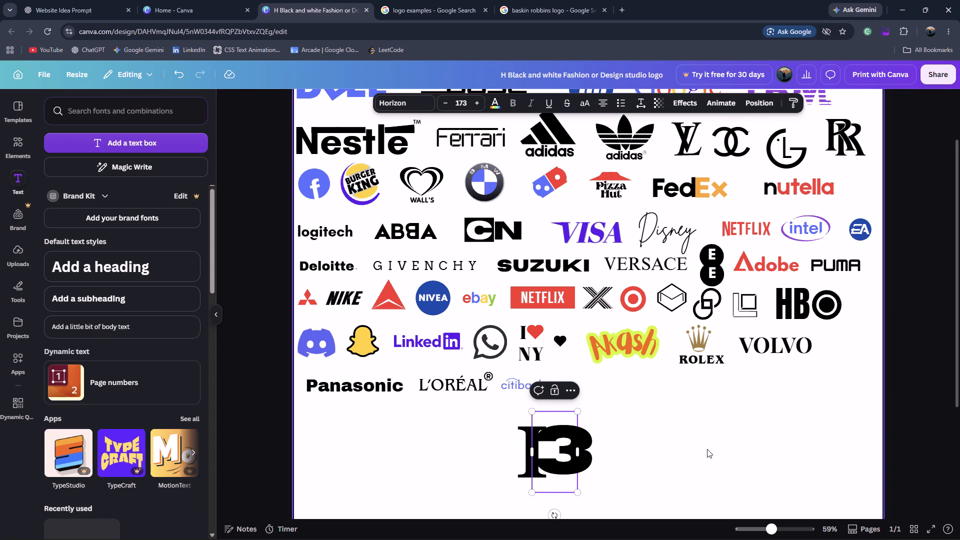
{"action": "left_click", "coordinate": [707, 449]}
{"action": "left_click", "coordinate": [570, 447]}
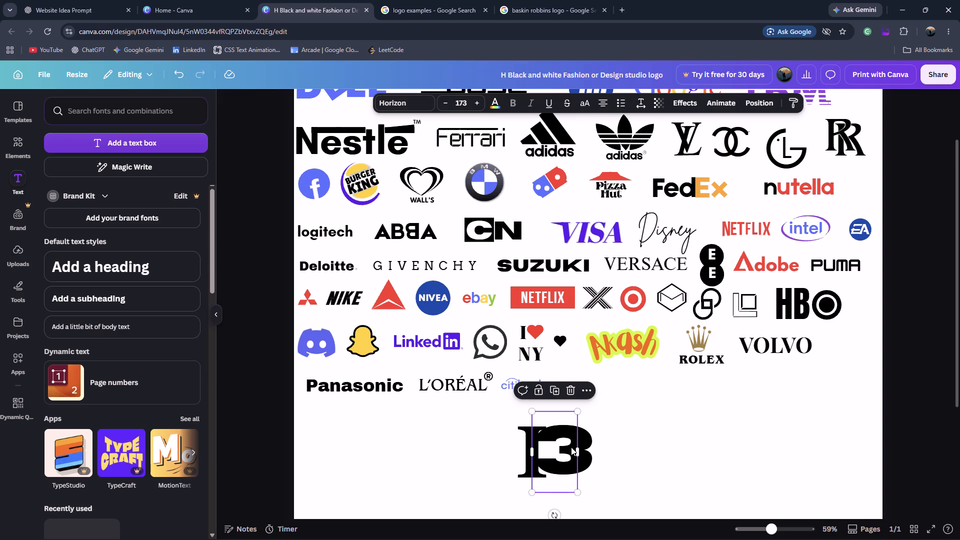
{"action": "left_click_drag", "start_coordinate": [577, 449], "coordinate": [598, 449]}
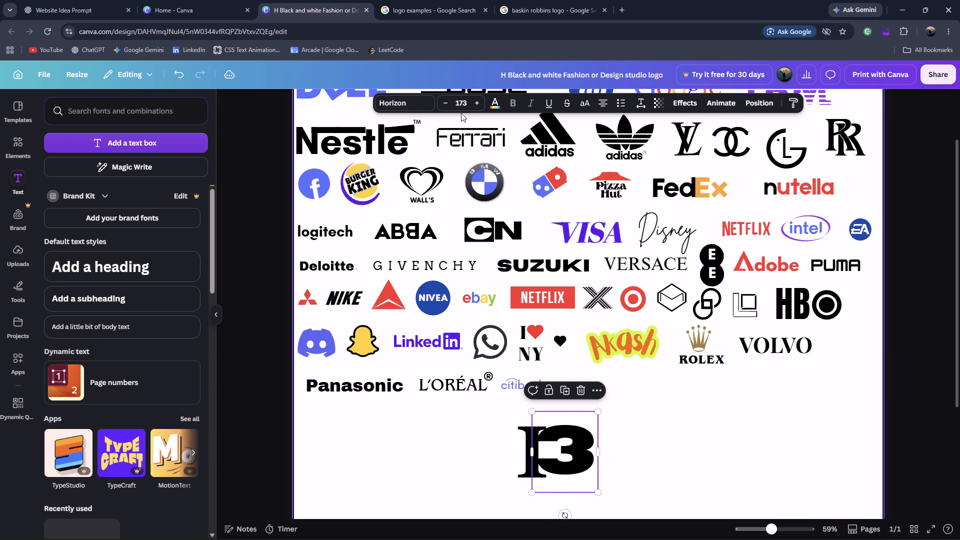
Change the 3's font to Lora and make it bold.
{"action": "left_click", "coordinate": [403, 99]}
{"action": "scroll", "coordinate": [139, 231], "scroll_direction": "up", "scroll_amount": 1}
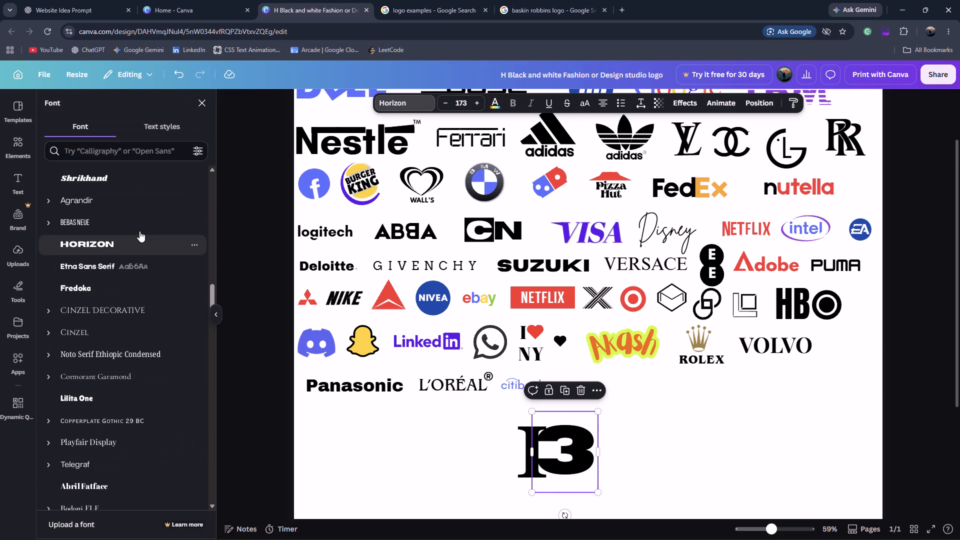
{"action": "scroll", "coordinate": [139, 231], "scroll_direction": "up", "scroll_amount": 1}
{"action": "left_click", "coordinate": [121, 172]}
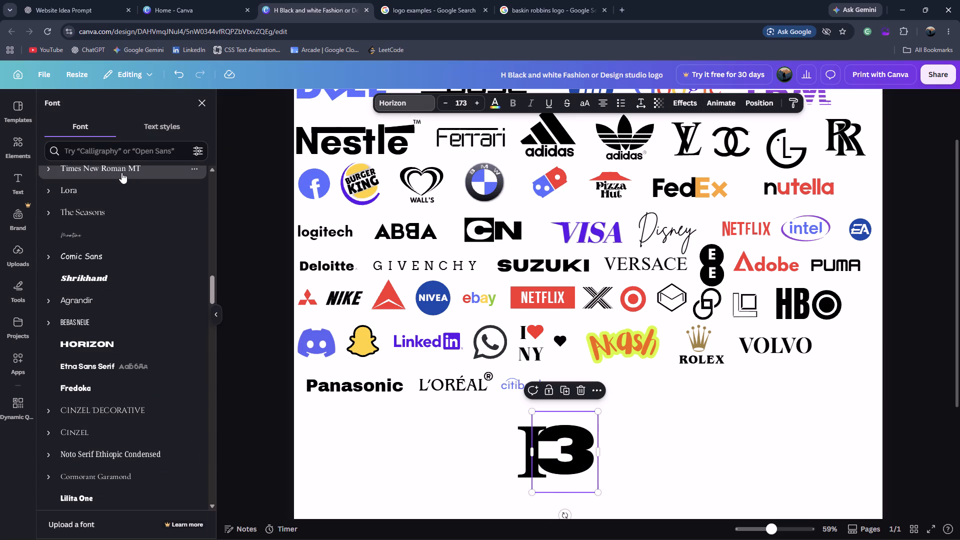
{"action": "left_click", "coordinate": [115, 190]}
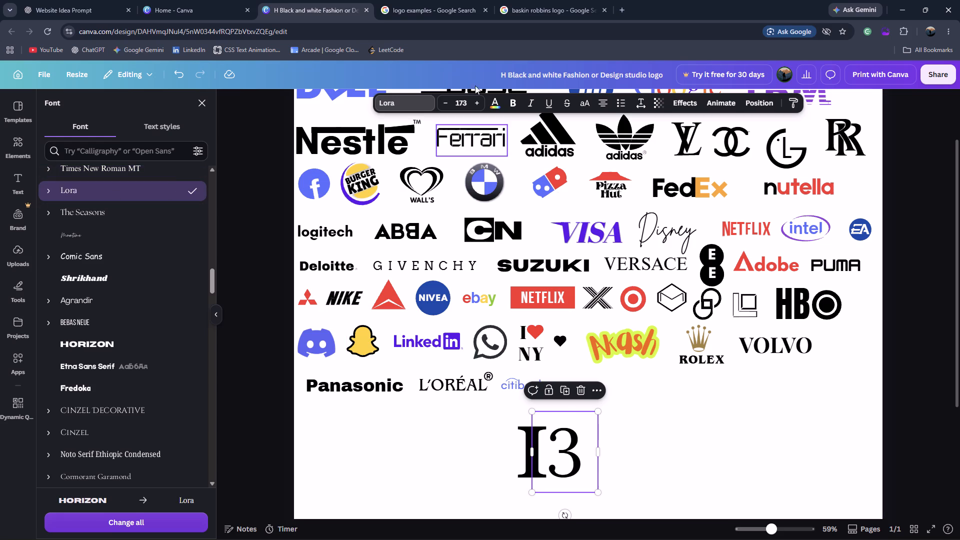
{"action": "left_click", "coordinate": [514, 106]}
{"action": "left_click", "coordinate": [664, 446]}
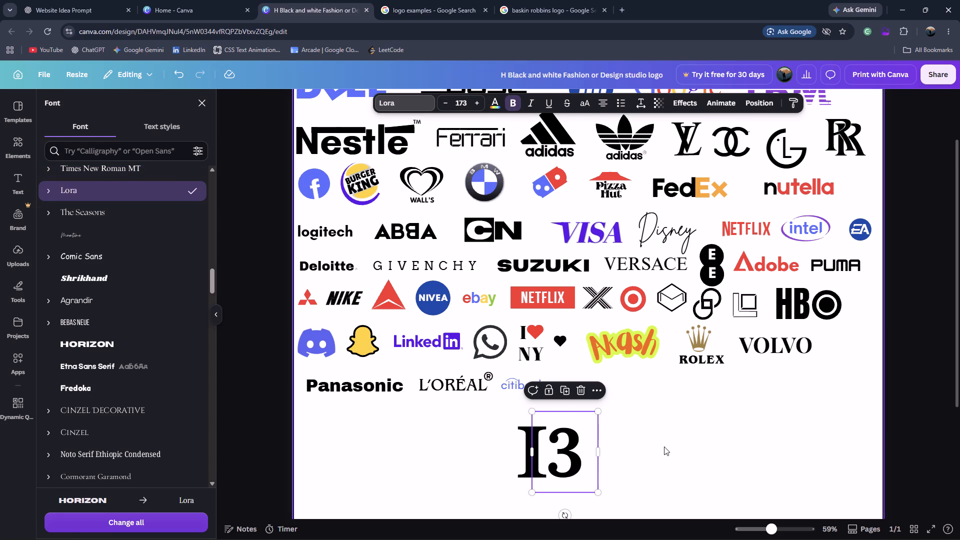
Overlap the 3 with the I's stem to form a B, scaling it to font size 182 to match the I's height.
{"action": "left_click_drag", "start_coordinate": [580, 461], "coordinate": [564, 458]}
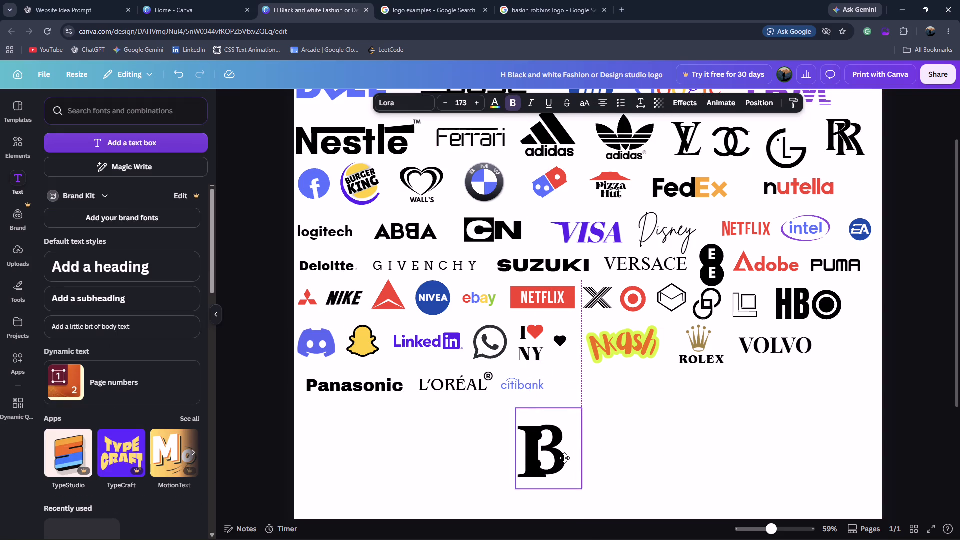
{"action": "left_click_drag", "start_coordinate": [564, 458], "coordinate": [564, 458]}
{"action": "left_click_drag", "start_coordinate": [580, 489], "coordinate": [585, 493]}
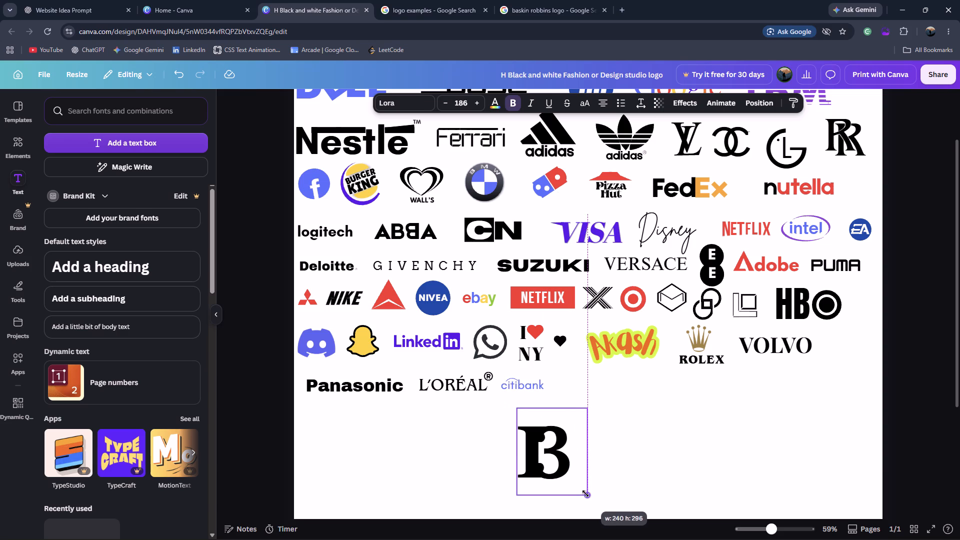
{"action": "left_click_drag", "start_coordinate": [585, 493], "coordinate": [586, 493]}
{"action": "left_click_drag", "start_coordinate": [568, 468], "coordinate": [565, 467]}
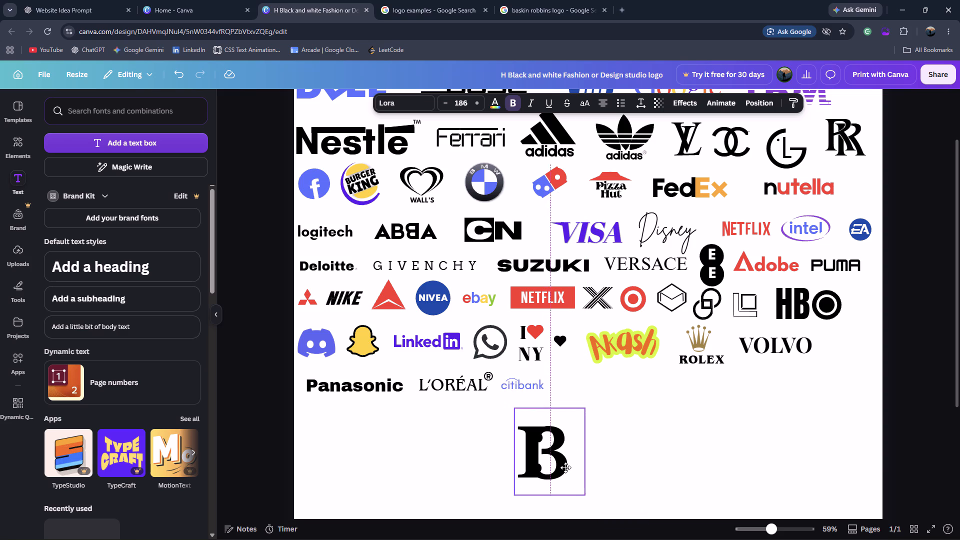
{"action": "left_click_drag", "start_coordinate": [565, 467], "coordinate": [562, 466]}
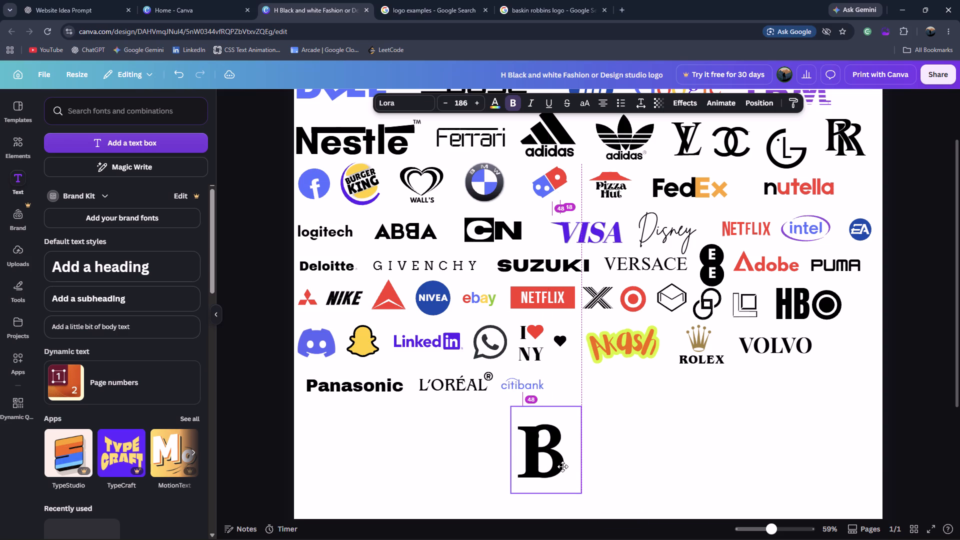
{"action": "left_click_drag", "start_coordinate": [562, 466], "coordinate": [562, 467]}
{"action": "left_click", "coordinate": [579, 406]}
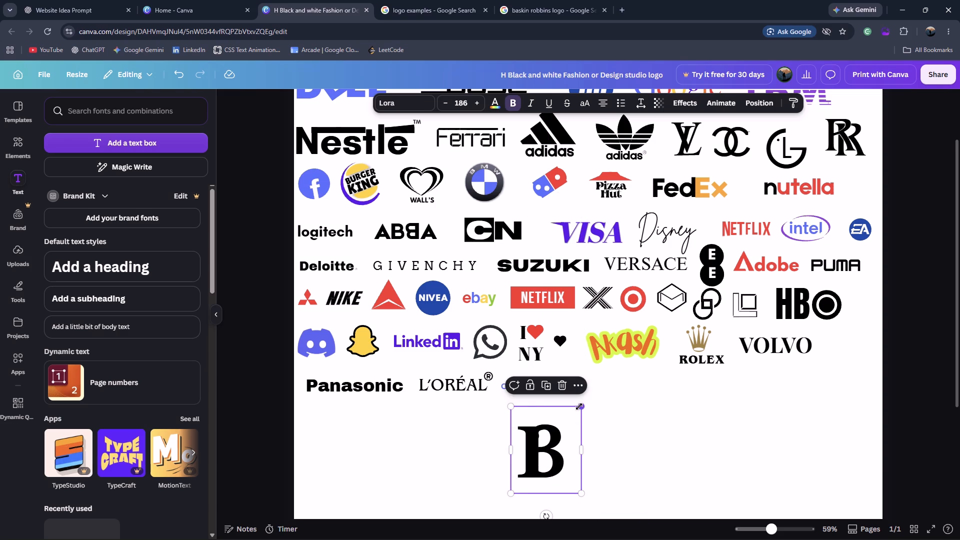
{"action": "left_click", "coordinate": [667, 449]}
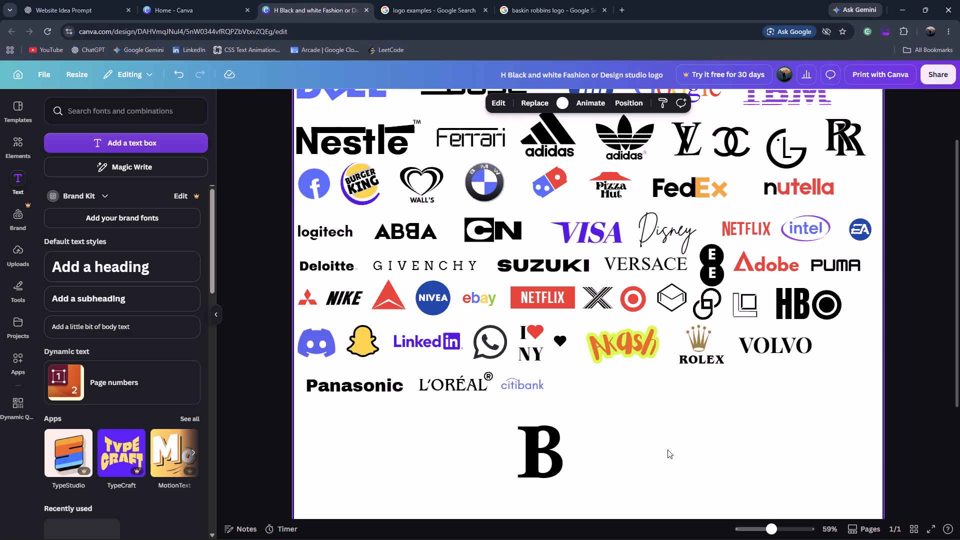
{"action": "left_click", "coordinate": [549, 454]}
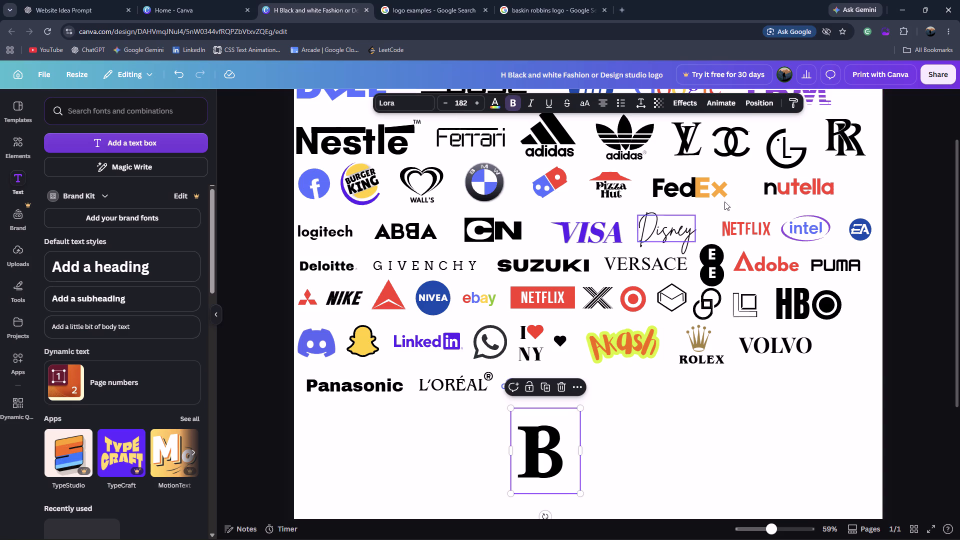
{"action": "left_click", "coordinate": [502, 444]}
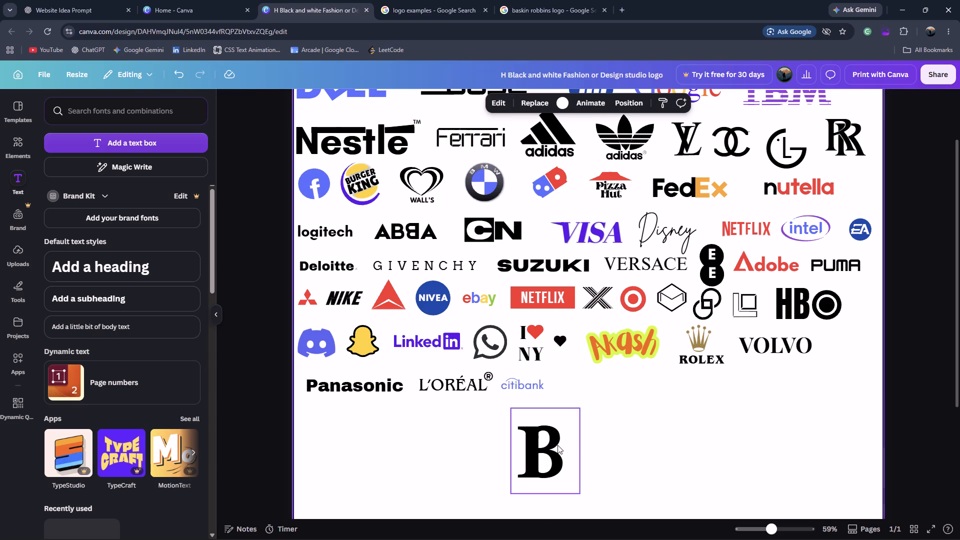
Nudge the 3 to the right so less of it overlaps the I's stem.
{"action": "left_click", "coordinate": [554, 445]}
{"action": "key", "text": "Right"}
{"action": "key", "text": "Right"}
{"action": "key", "text": "Right"}
{"action": "key", "text": "Right"}
{"action": "key", "text": "Right"}
{"action": "key", "text": "Right"}
{"action": "key", "text": "Right"}
{"action": "key", "text": "Right"}
{"action": "key", "text": "Right"}
{"action": "key", "text": "Right"}
{"action": "key", "text": "Right"}
{"action": "key", "text": "Right"}
{"action": "key", "text": "Right"}
{"action": "key", "text": "Right"}
{"action": "key", "text": "Right"}
{"action": "key", "text": "Right"}
{"action": "key", "text": "Right"}
{"action": "key", "text": "Right"}
{"action": "key", "text": "Right"}
{"action": "key", "text": "Right"}
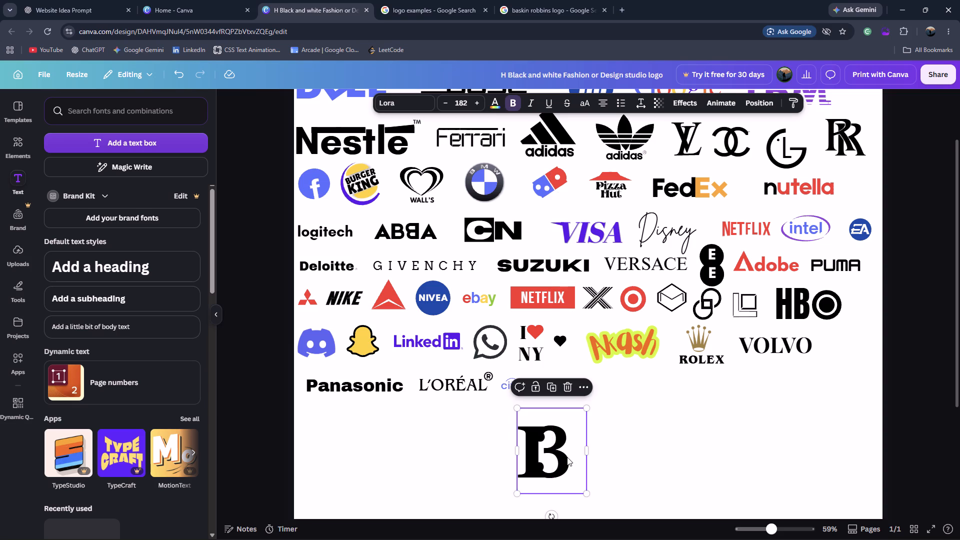
Recolour the 3 in the Baskin-Robbins B from black to bright magenta pink using the default solid colours.
{"action": "left_click", "coordinate": [578, 456]}
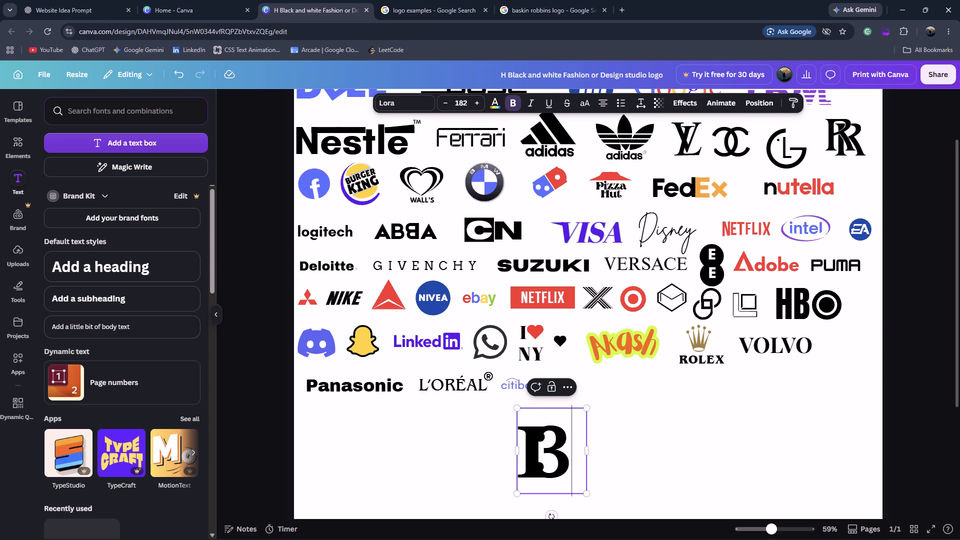
{"action": "double_click", "coordinate": [565, 455]}
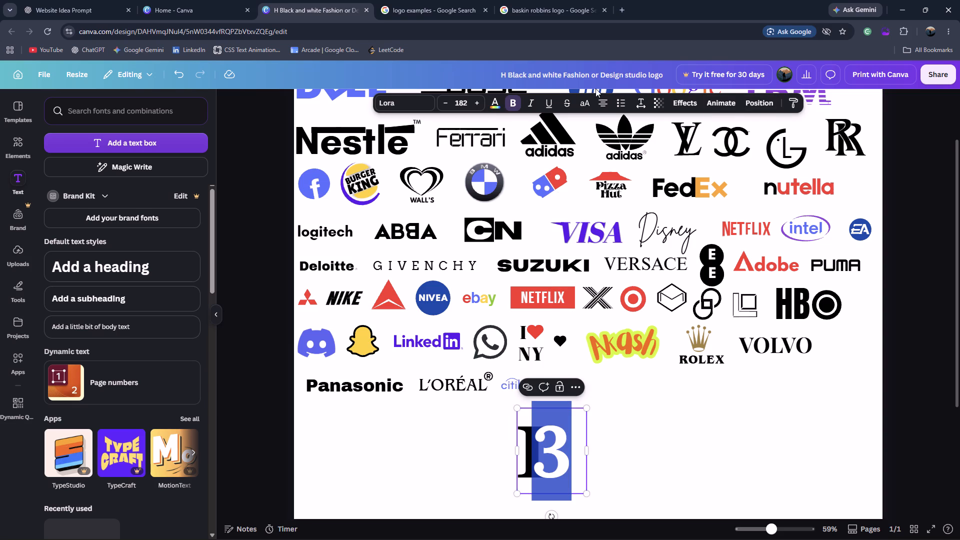
{"action": "left_click", "coordinate": [498, 100]}
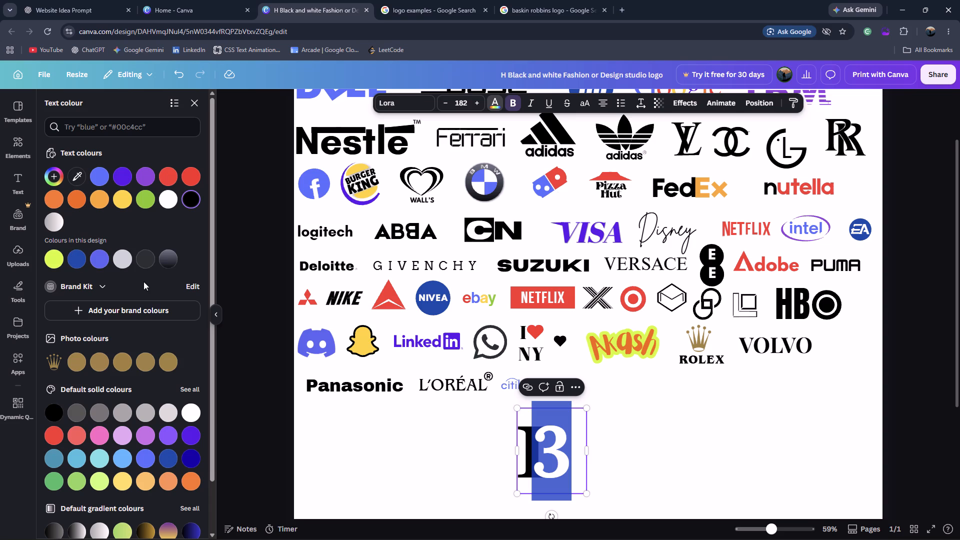
{"action": "left_click", "coordinate": [56, 178]}
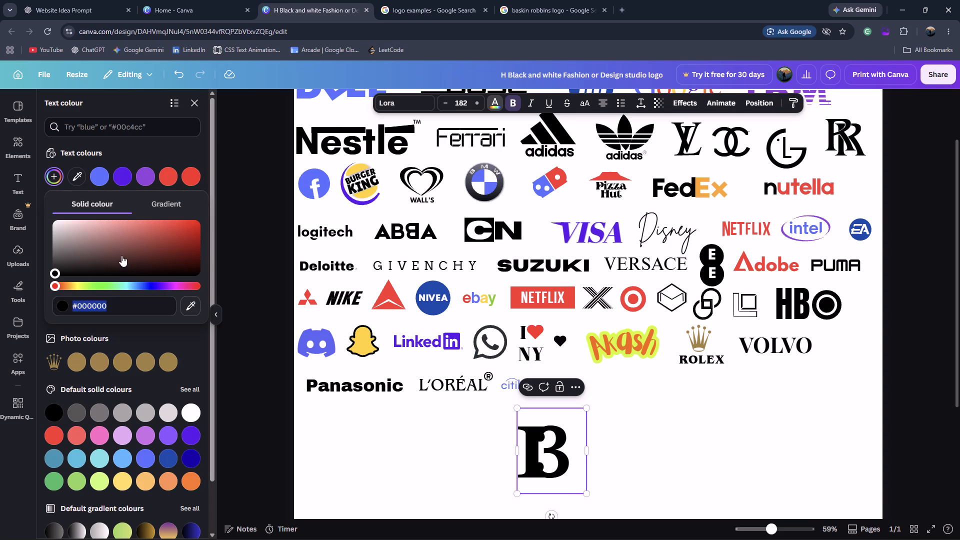
{"action": "left_click", "coordinate": [48, 174]}
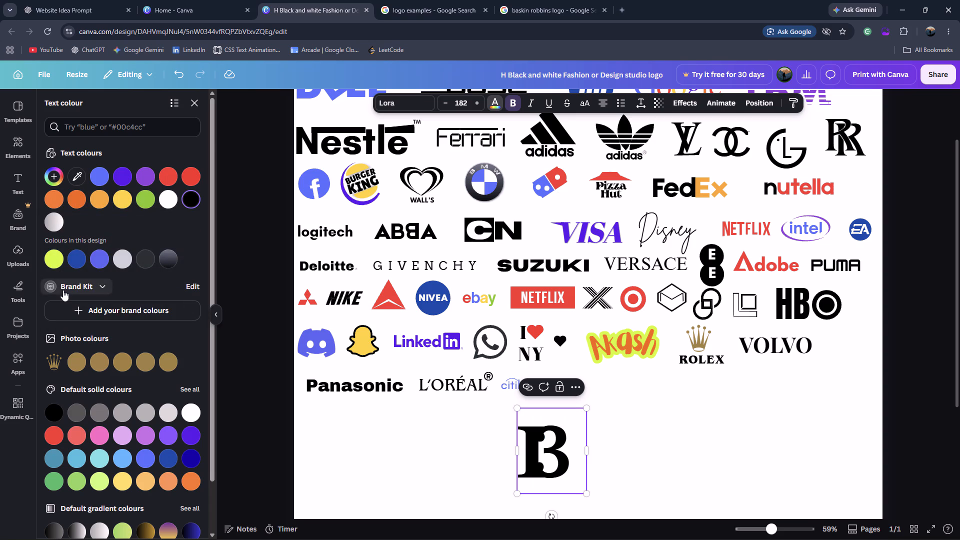
{"action": "scroll", "coordinate": [111, 415], "scroll_direction": "down", "scroll_amount": 1}
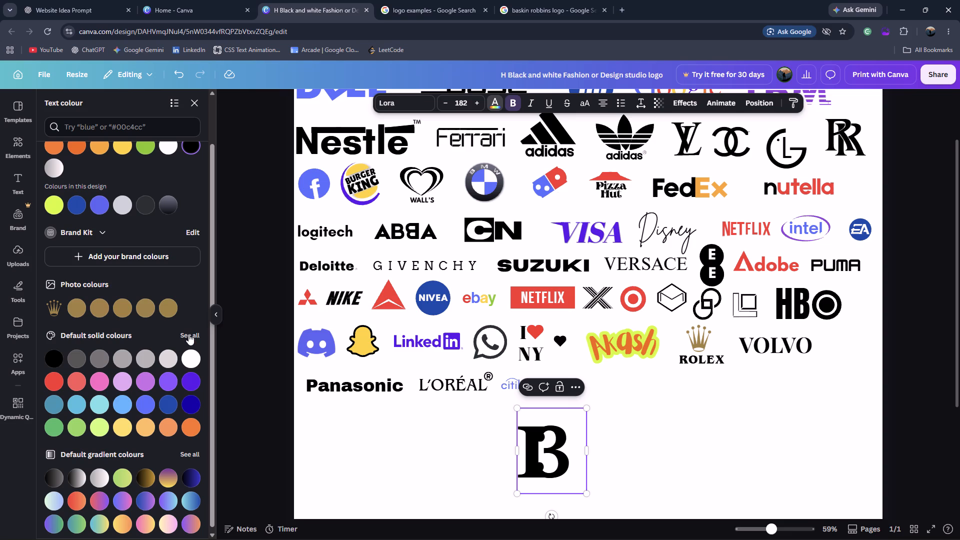
{"action": "left_click", "coordinate": [188, 334]}
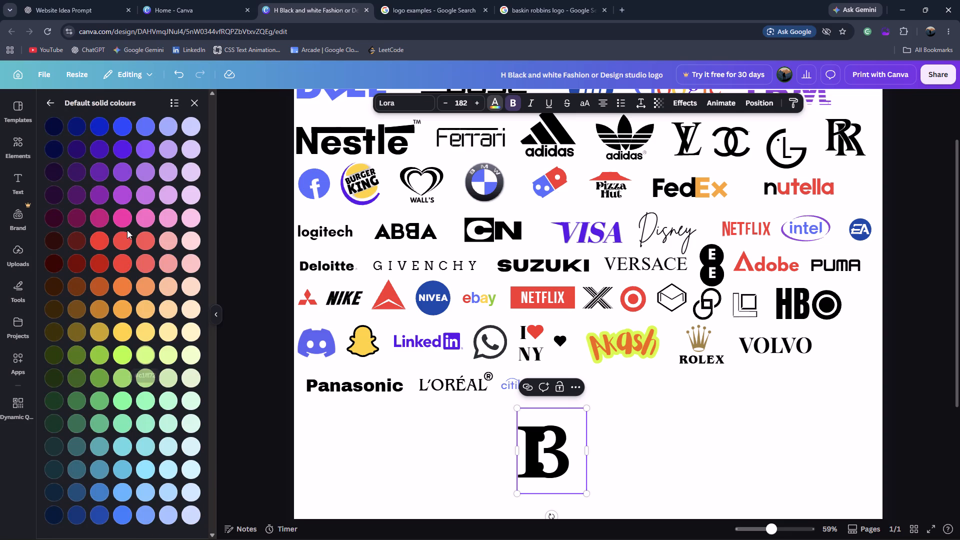
{"action": "left_click", "coordinate": [142, 170]}
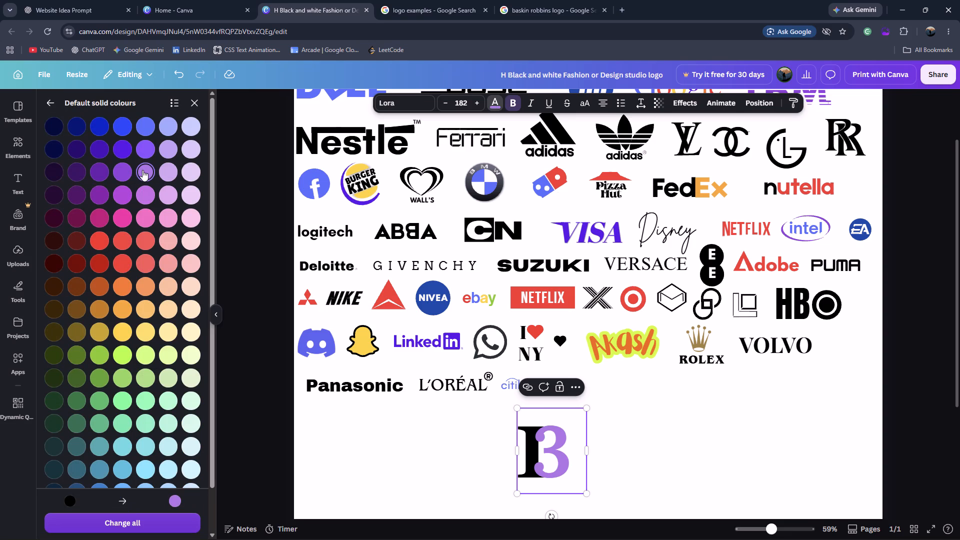
{"action": "left_click", "coordinate": [115, 220]}
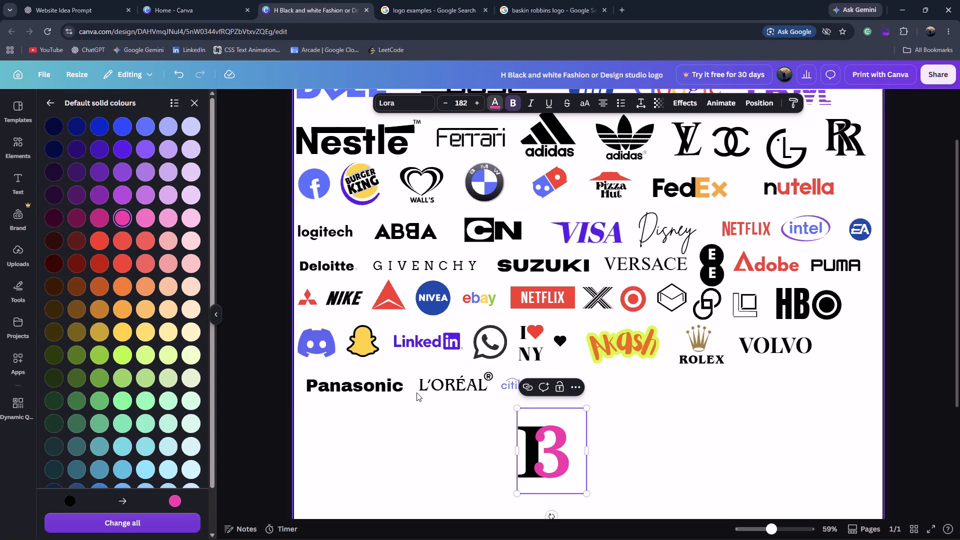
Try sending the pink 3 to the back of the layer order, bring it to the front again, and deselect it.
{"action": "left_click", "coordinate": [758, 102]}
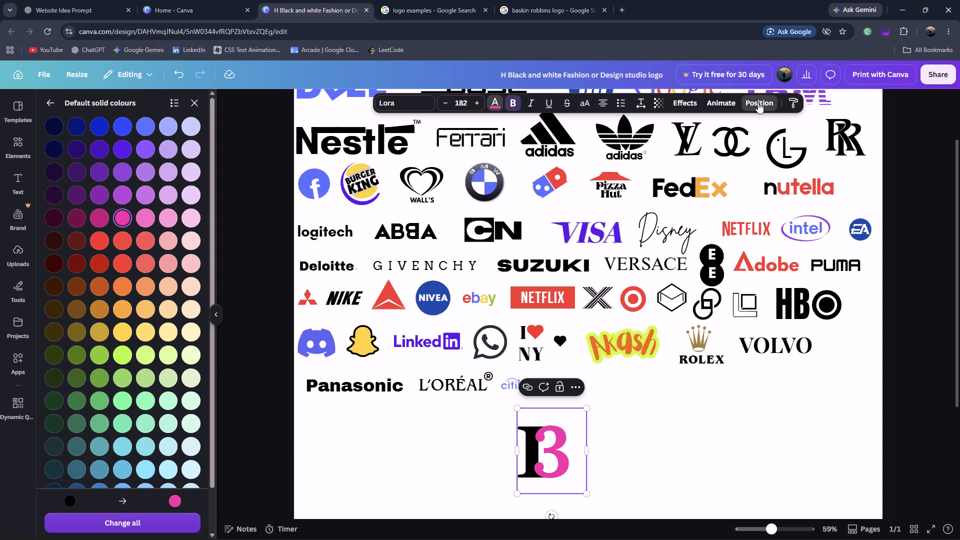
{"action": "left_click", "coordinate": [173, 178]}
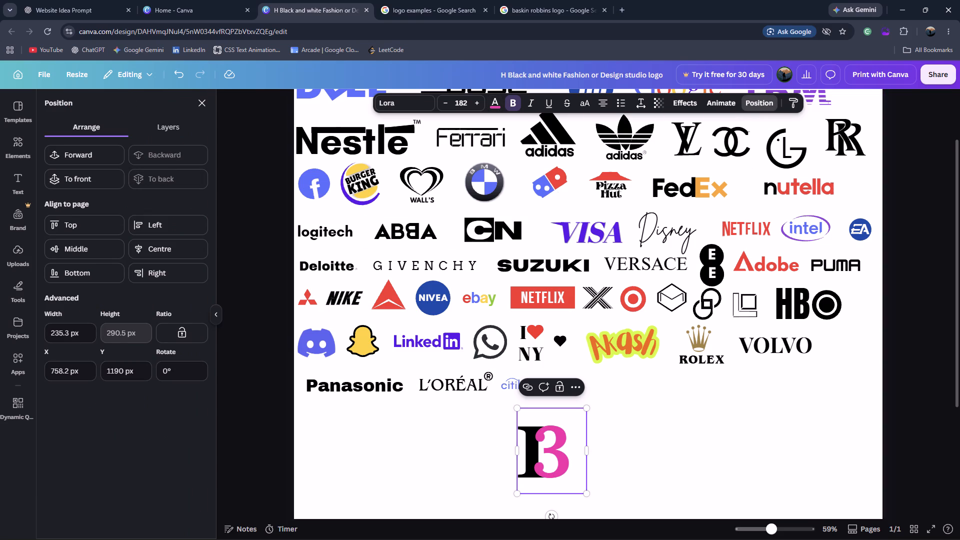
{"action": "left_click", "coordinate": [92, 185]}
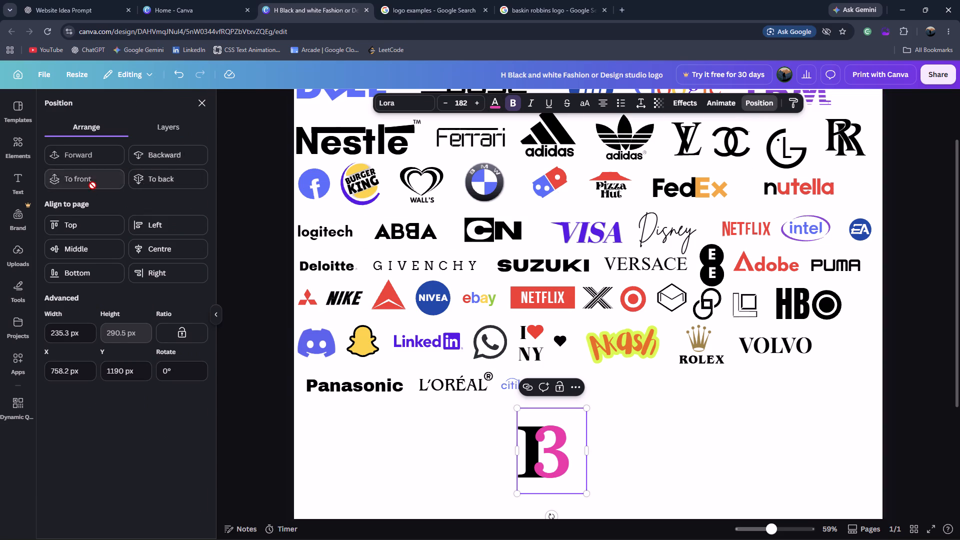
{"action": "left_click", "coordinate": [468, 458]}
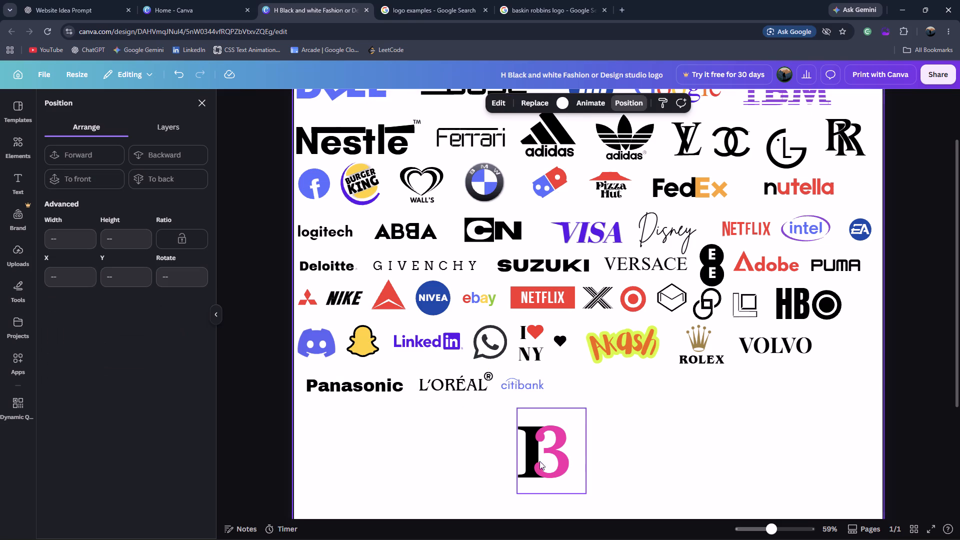
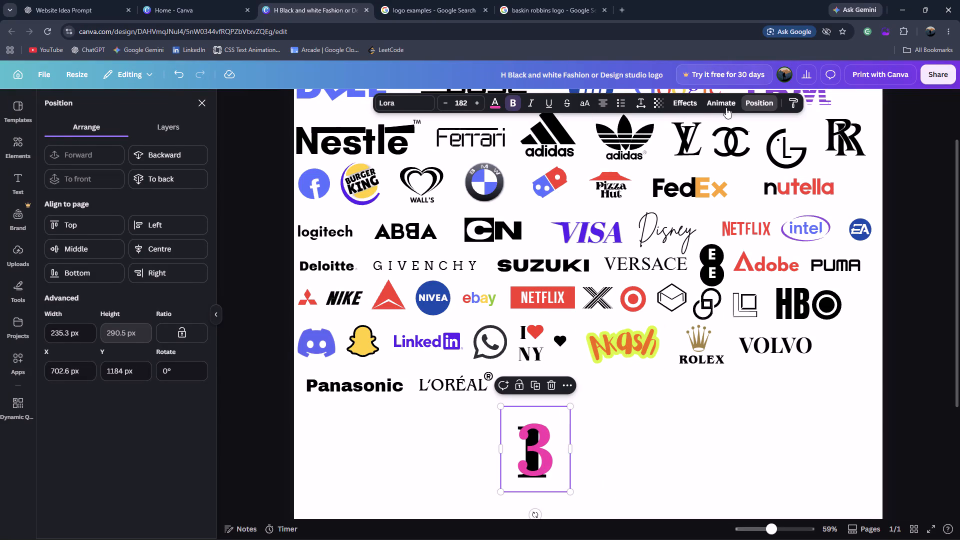
Send the pink 3 to the back so the black I overlaps it, and deselect it.
{"action": "left_click", "coordinate": [179, 174]}
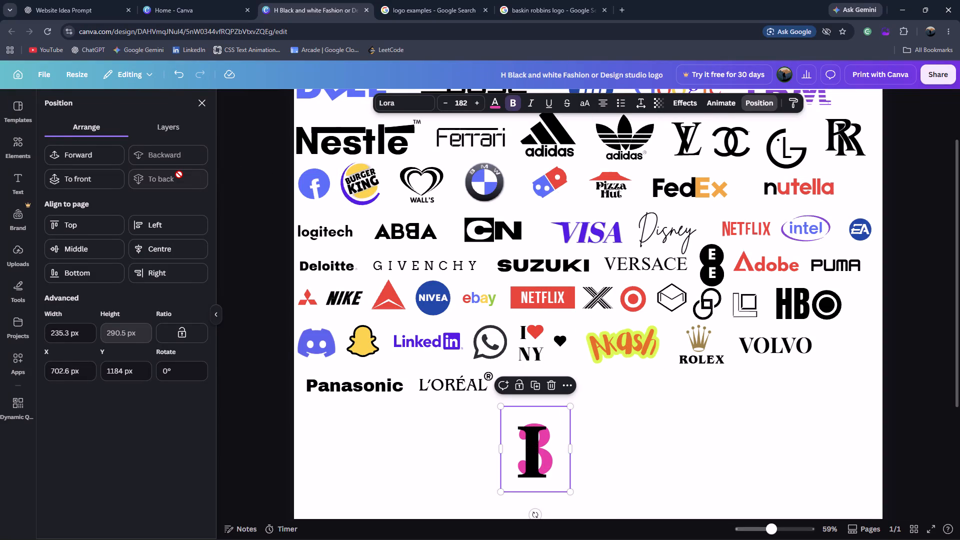
{"action": "left_click", "coordinate": [635, 476]}
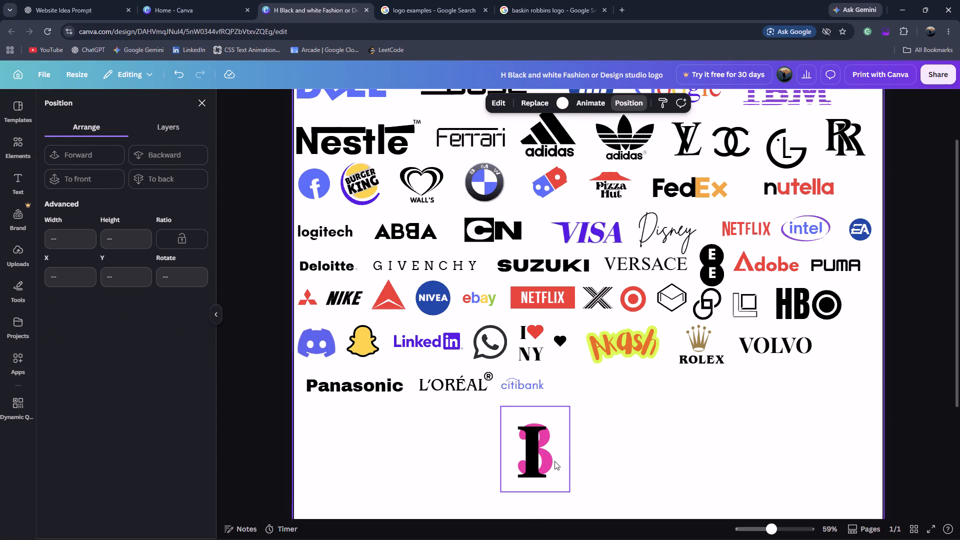
Move the pink 3 to about X 738 px, Y 1189 px so its curves emerge from behind the I's stem as a B.
{"action": "left_click_drag", "start_coordinate": [554, 461], "coordinate": [560, 462]}
{"action": "key", "text": "Right"}
{"action": "key", "text": "Right"}
{"action": "key", "text": "Right"}
{"action": "key", "text": "Right"}
{"action": "key", "text": "Right"}
{"action": "key", "text": "Right"}
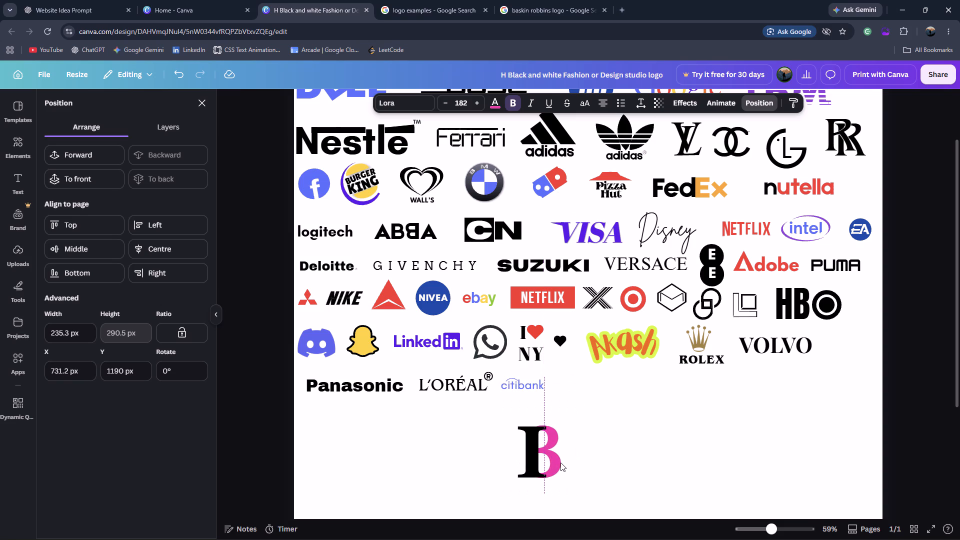
{"action": "key", "text": "Right"}
{"action": "key", "text": "Up"}
{"action": "key", "text": "Right"}
{"action": "key", "text": "Right"}
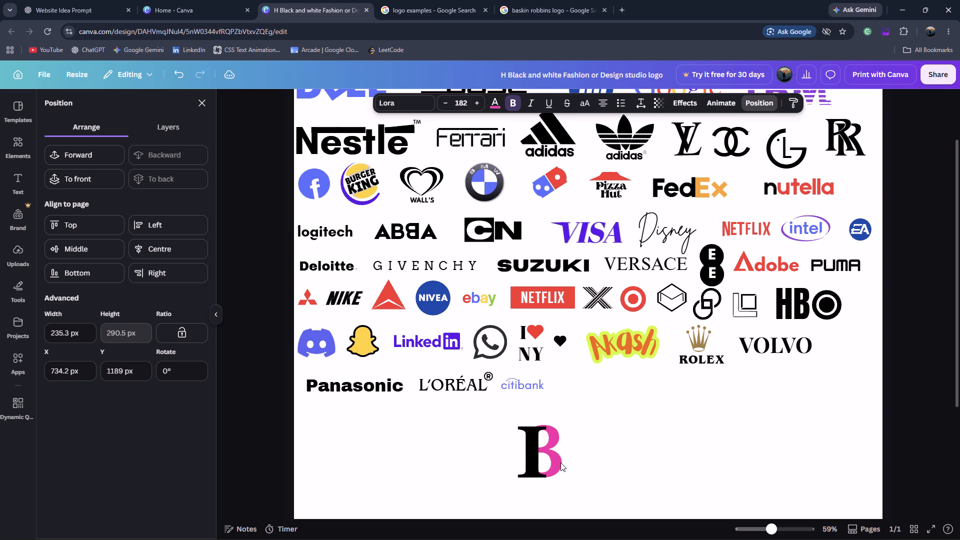
{"action": "key", "text": "Right"}
{"action": "key", "text": "Right"}
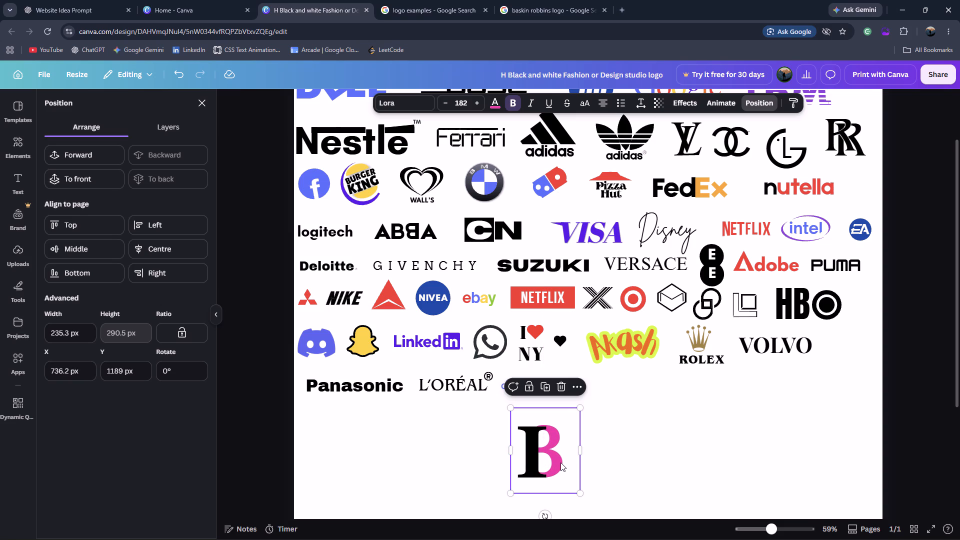
{"action": "key", "text": "Right"}
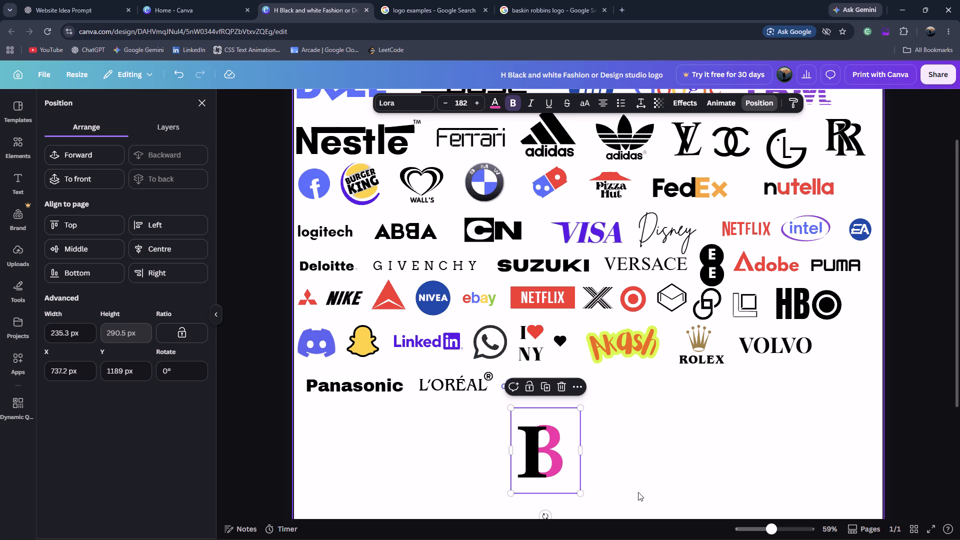
{"action": "key", "text": "Right"}
{"action": "key", "text": "Right"}
{"action": "key", "text": "Right"}
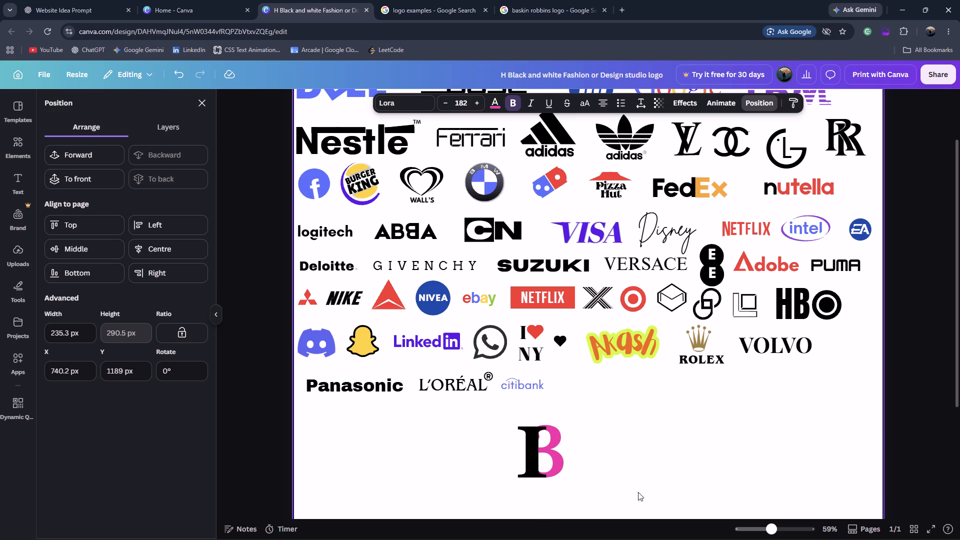
{"action": "key", "text": "Right"}
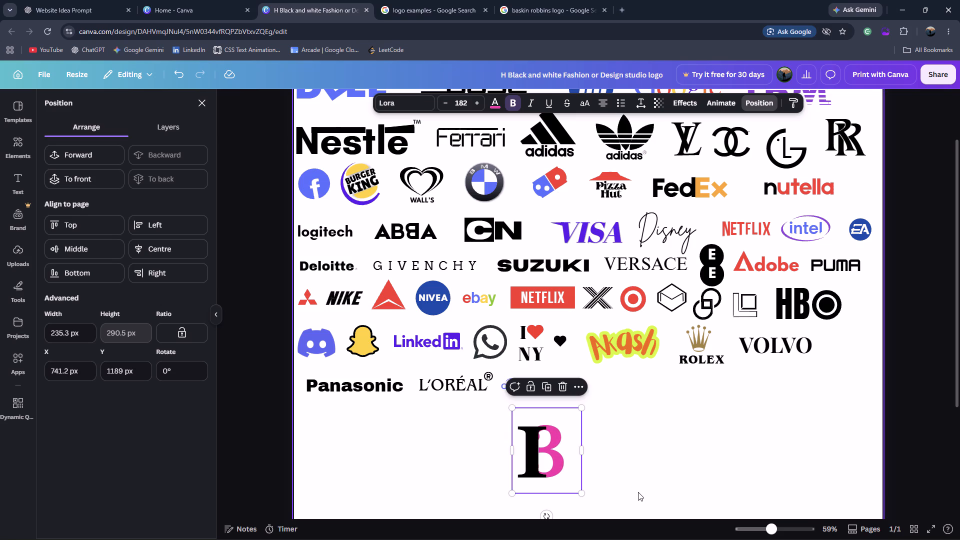
{"action": "key", "text": "Left"}
{"action": "key", "text": "Left"}
{"action": "key", "text": "Left"}
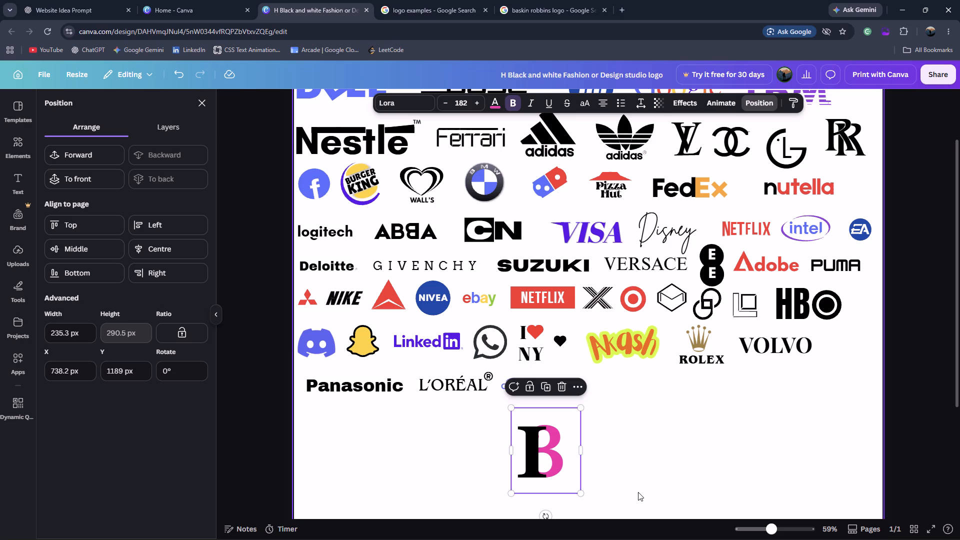
{"action": "left_click", "coordinate": [454, 491]}
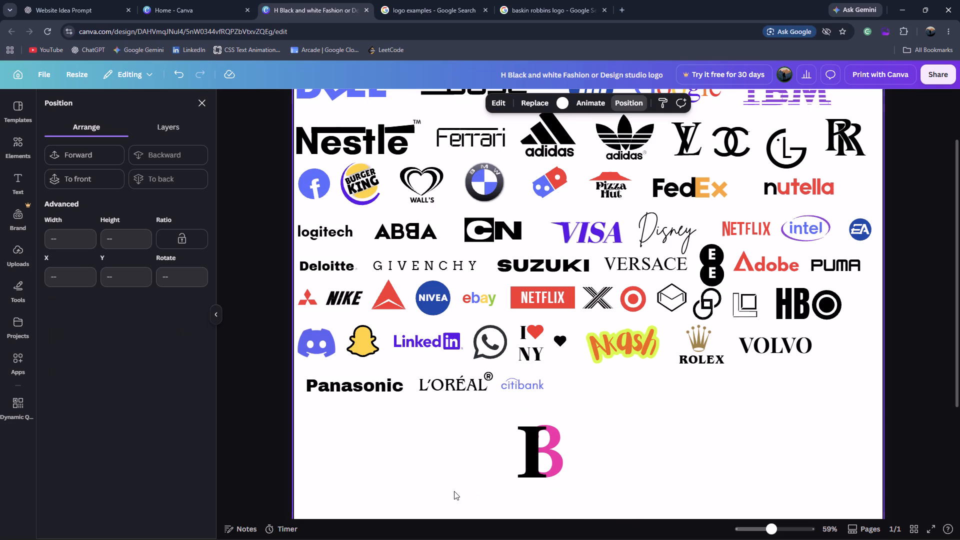
{"action": "scroll", "coordinate": [651, 442], "scroll_direction": "left", "scroll_amount": 1}
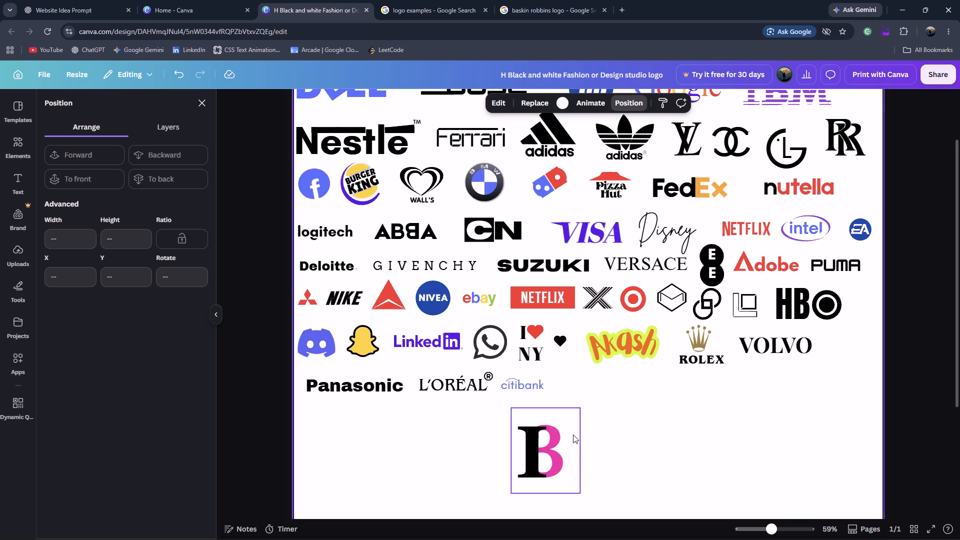
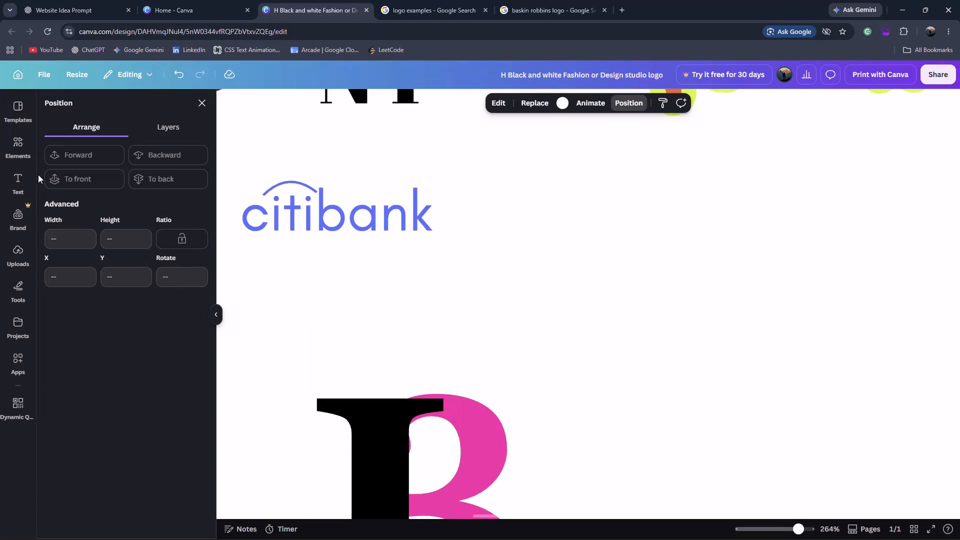
Insert a square from the basic shapes onto the page.
{"action": "left_click", "coordinate": [24, 149]}
{"action": "left_click", "coordinate": [61, 291]}
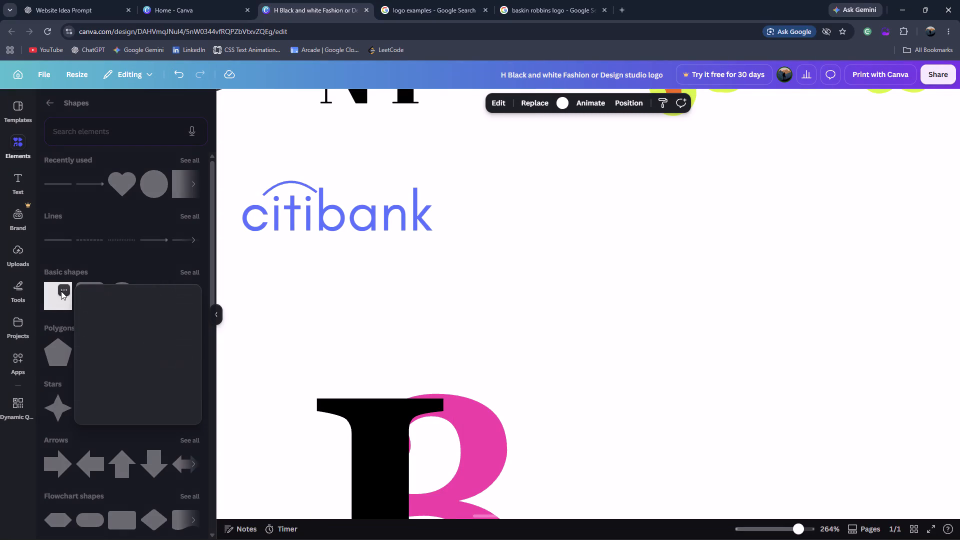
{"action": "left_click", "coordinate": [55, 302]}
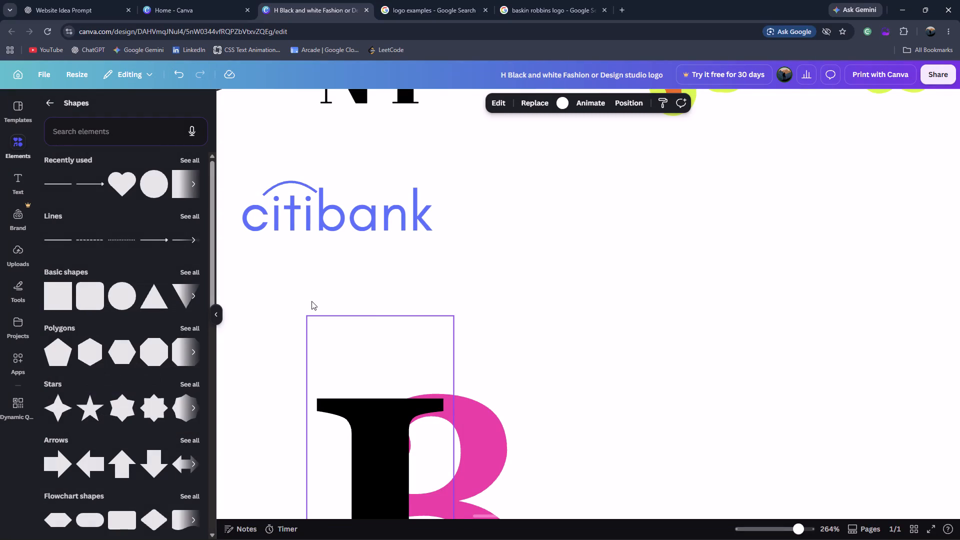
{"action": "left_click", "coordinate": [52, 305]}
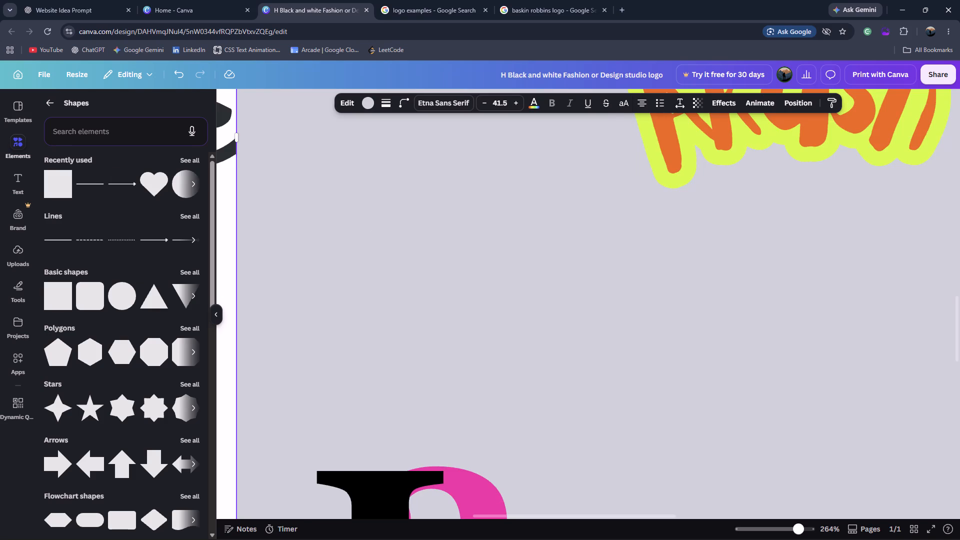
Shrink the square into a small horizontal rectangle about 129 px wide near the top of the black I.
{"action": "left_click", "coordinate": [622, 262]}
{"action": "triple_click", "coordinate": [480, 106]}
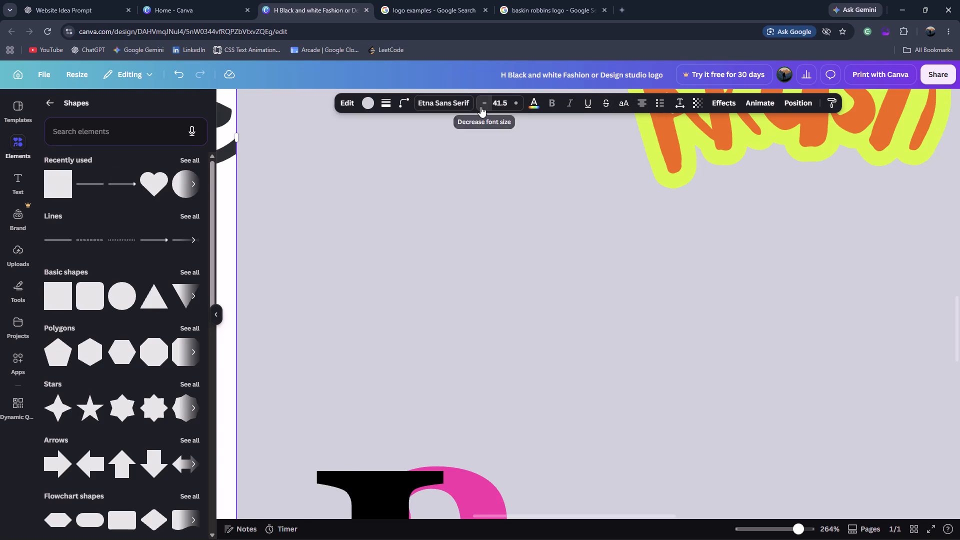
{"action": "double_click", "coordinate": [480, 106]}
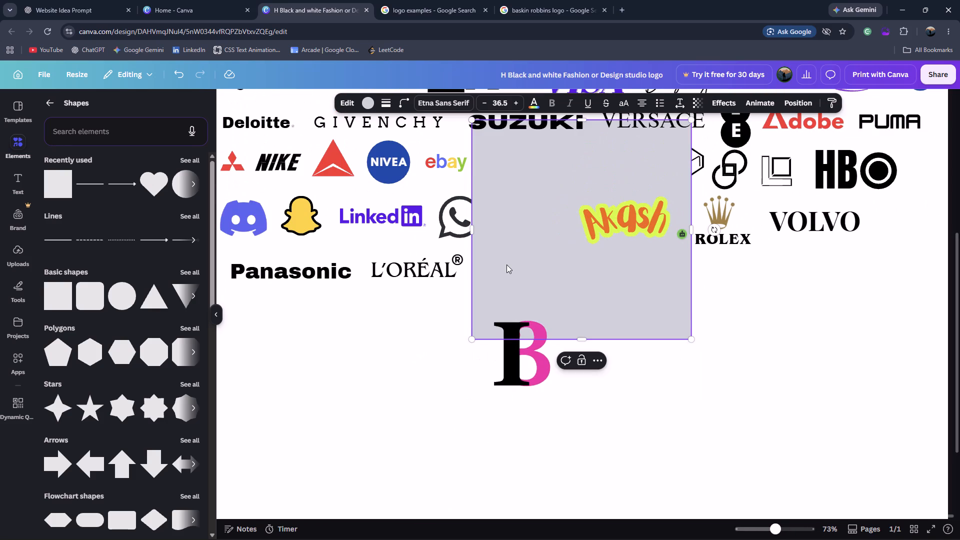
{"action": "left_click_drag", "start_coordinate": [691, 118], "coordinate": [579, 223]}
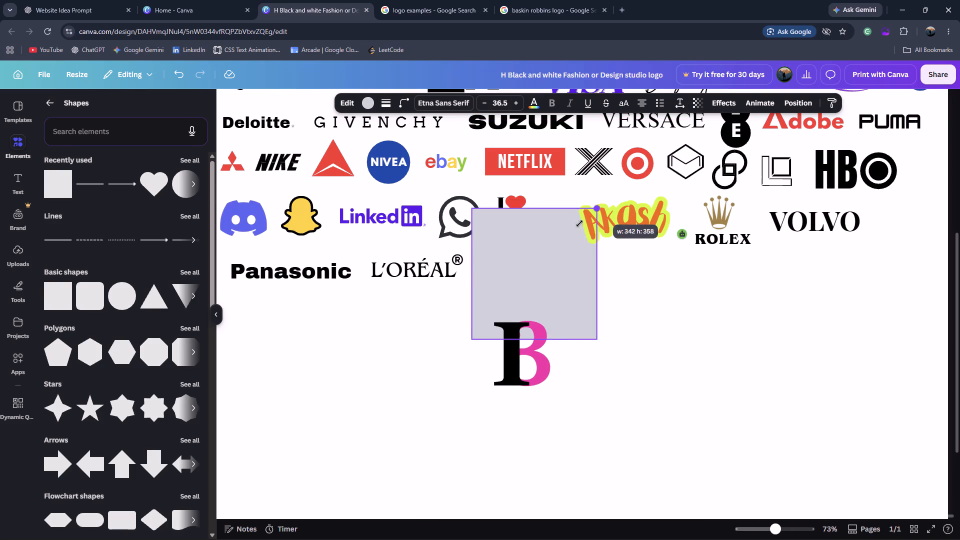
{"action": "left_click_drag", "start_coordinate": [579, 223], "coordinate": [519, 279]}
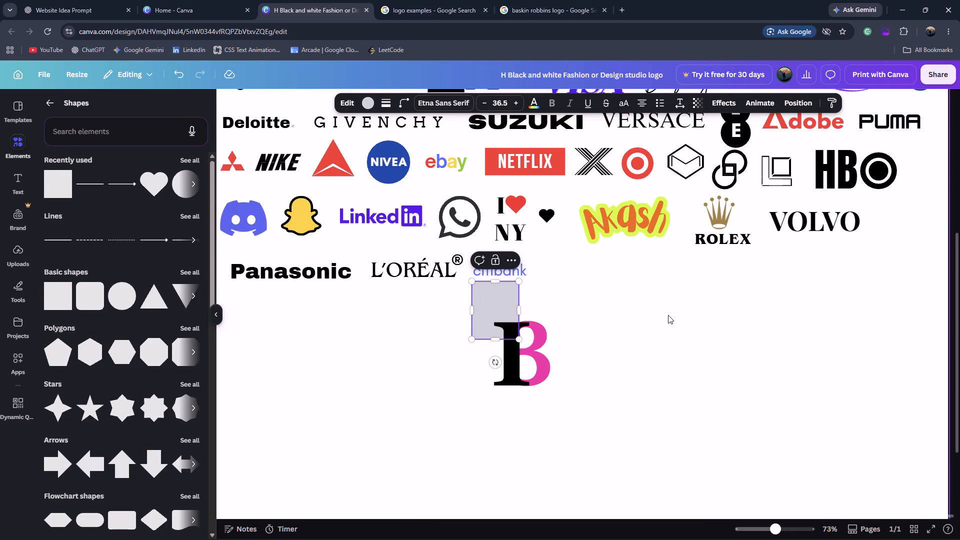
{"action": "scroll", "coordinate": [496, 328], "scroll_direction": "right", "scroll_amount": 2}
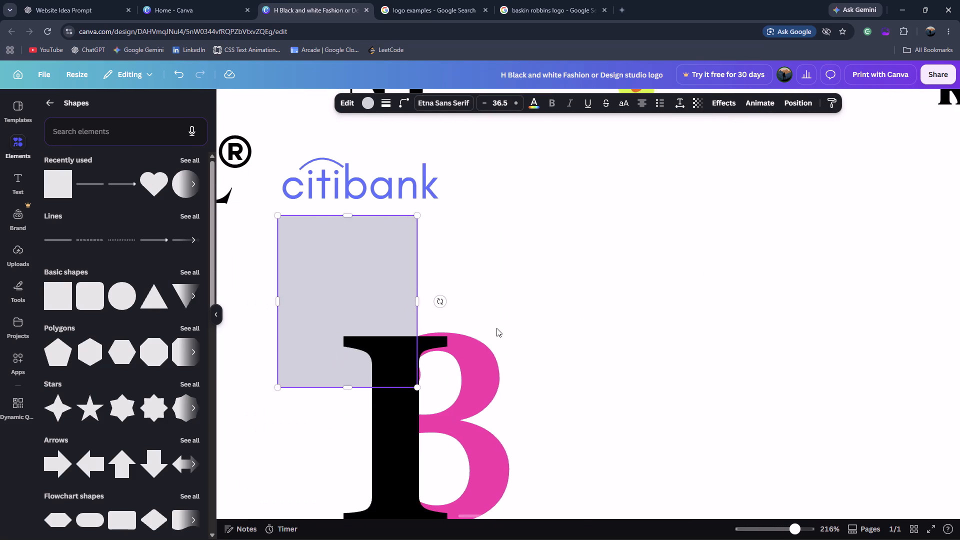
{"action": "scroll", "coordinate": [496, 328], "scroll_direction": "right", "scroll_amount": 1}
{"action": "left_click_drag", "start_coordinate": [358, 218], "coordinate": [358, 284]}
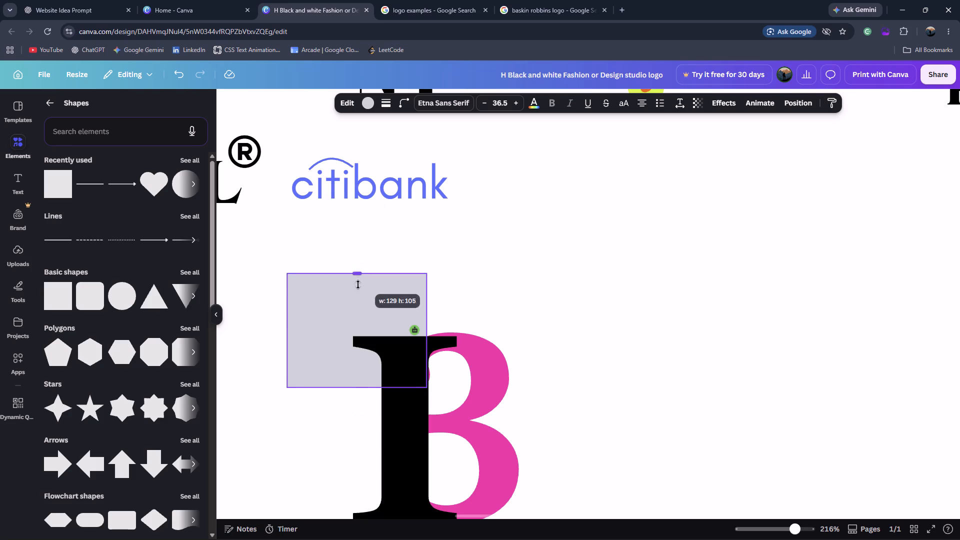
{"action": "left_click_drag", "start_coordinate": [358, 284], "coordinate": [346, 330]}
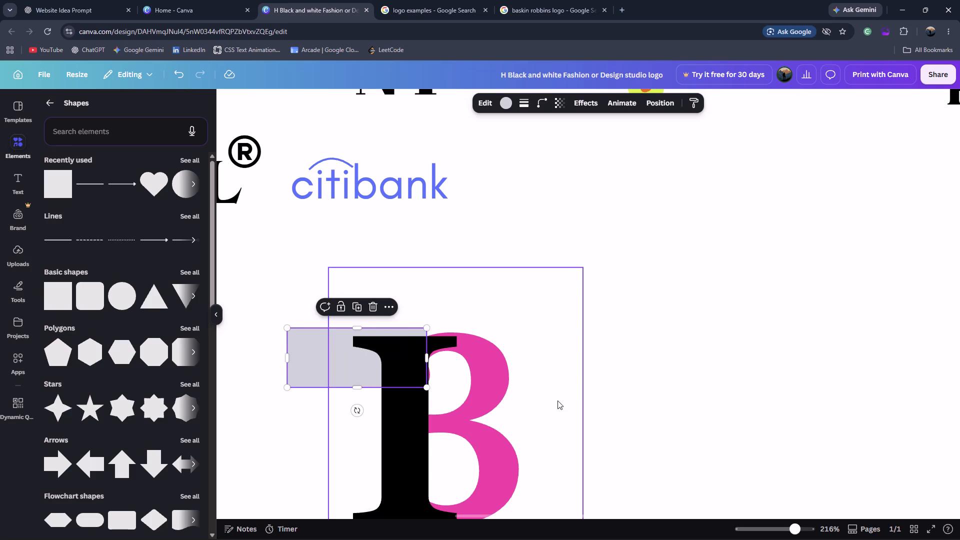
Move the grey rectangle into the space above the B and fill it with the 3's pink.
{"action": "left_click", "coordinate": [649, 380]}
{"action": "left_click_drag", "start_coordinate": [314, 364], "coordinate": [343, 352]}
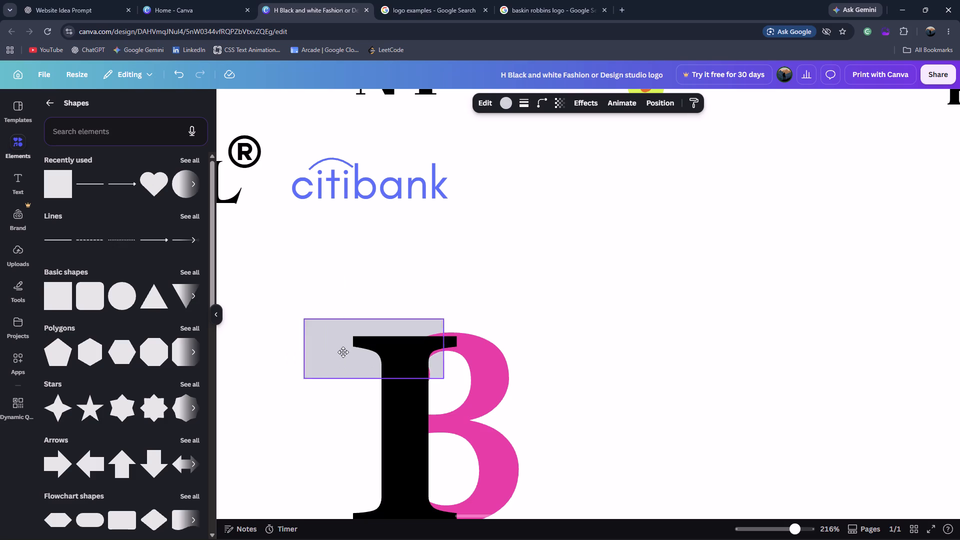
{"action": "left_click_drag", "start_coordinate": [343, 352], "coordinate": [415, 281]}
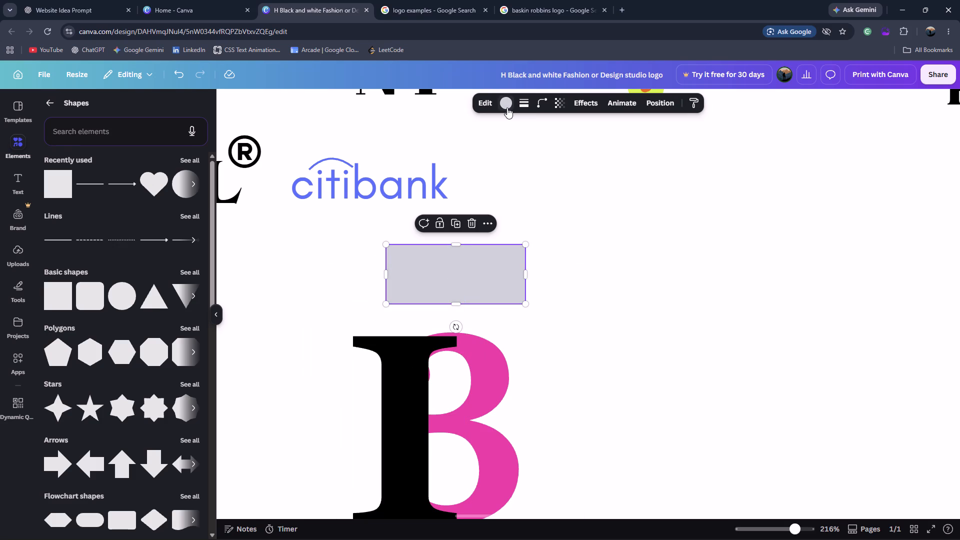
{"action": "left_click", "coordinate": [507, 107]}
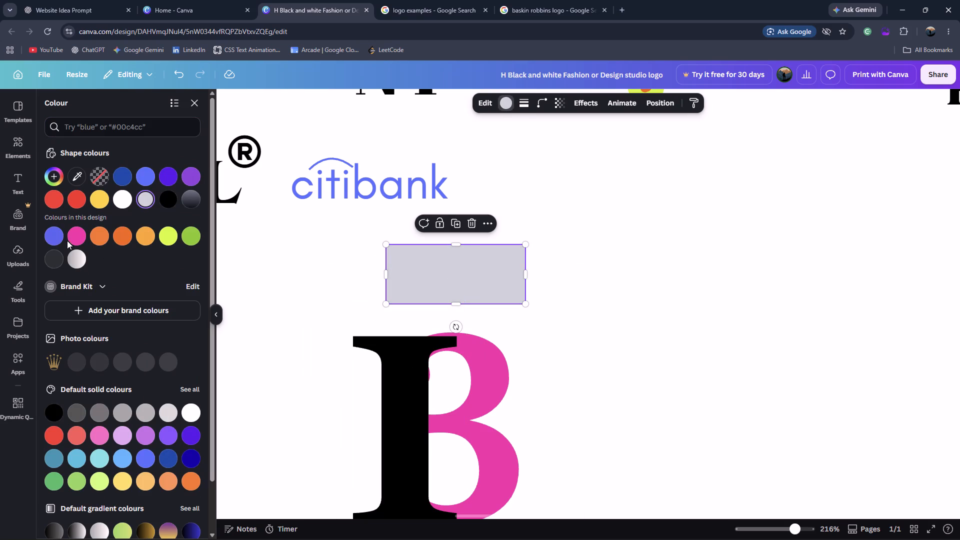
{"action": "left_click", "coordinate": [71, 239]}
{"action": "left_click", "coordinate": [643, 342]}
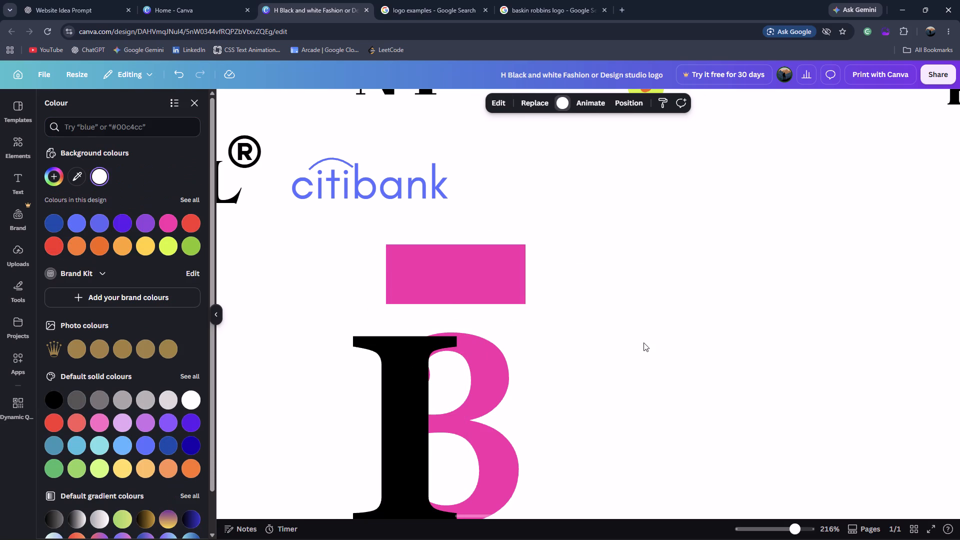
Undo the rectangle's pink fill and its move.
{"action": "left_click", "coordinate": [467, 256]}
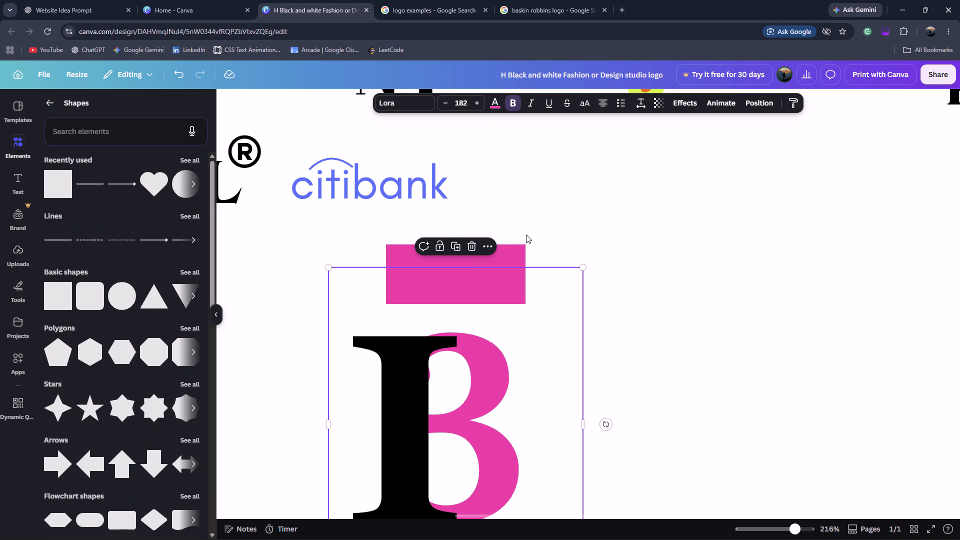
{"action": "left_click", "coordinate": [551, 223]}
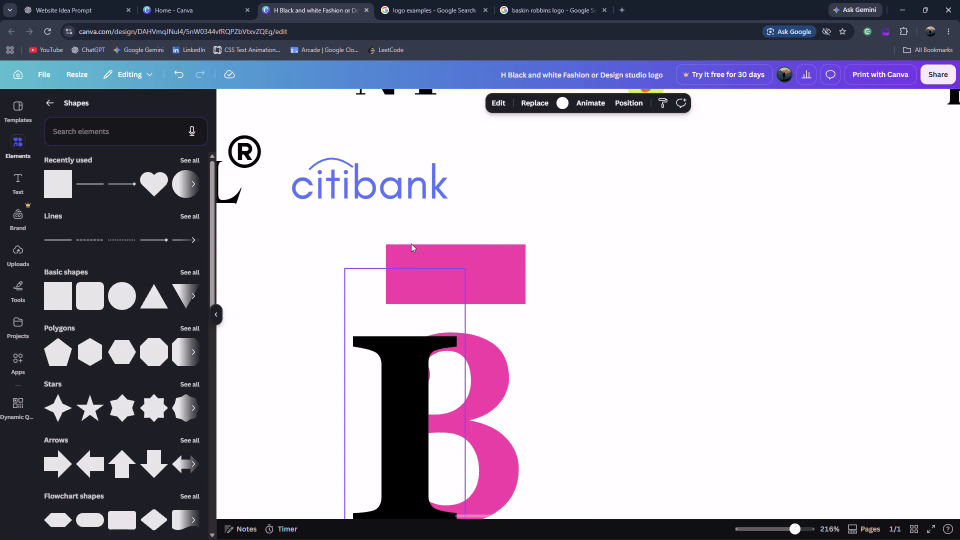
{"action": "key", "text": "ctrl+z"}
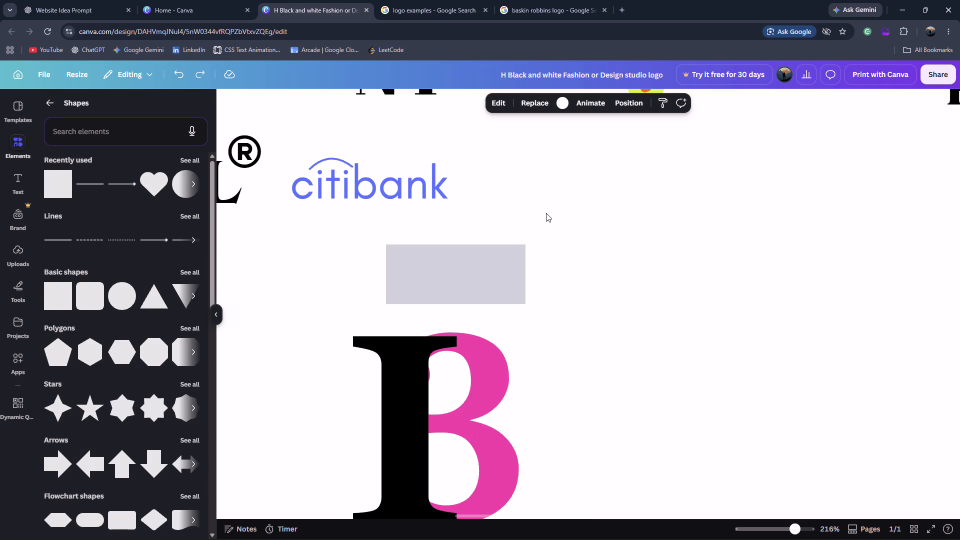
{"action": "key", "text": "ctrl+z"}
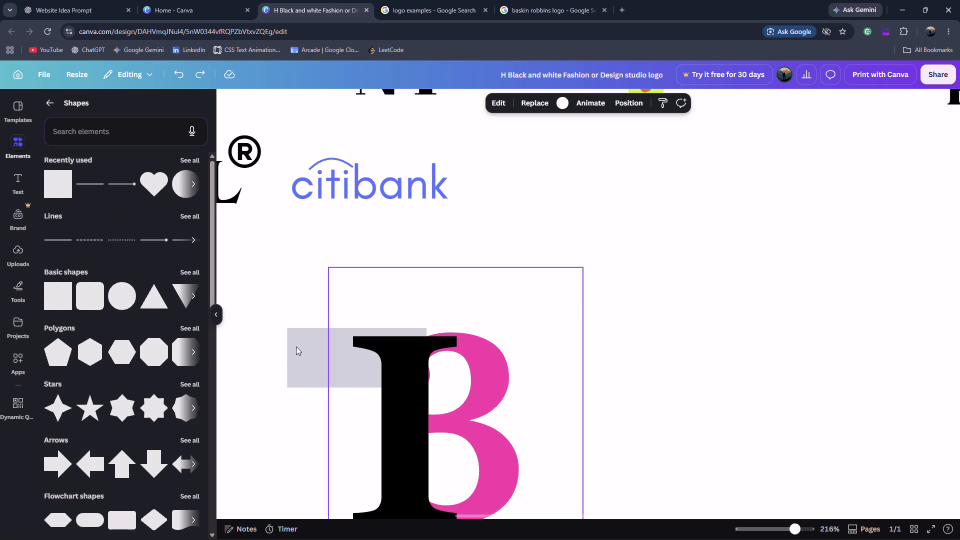
Move the grey rectangle to the empty area up and to the right of the B and fill it with the 3's pink.
{"action": "left_click", "coordinate": [296, 346]}
{"action": "left_click_drag", "start_coordinate": [296, 346], "coordinate": [658, 236]}
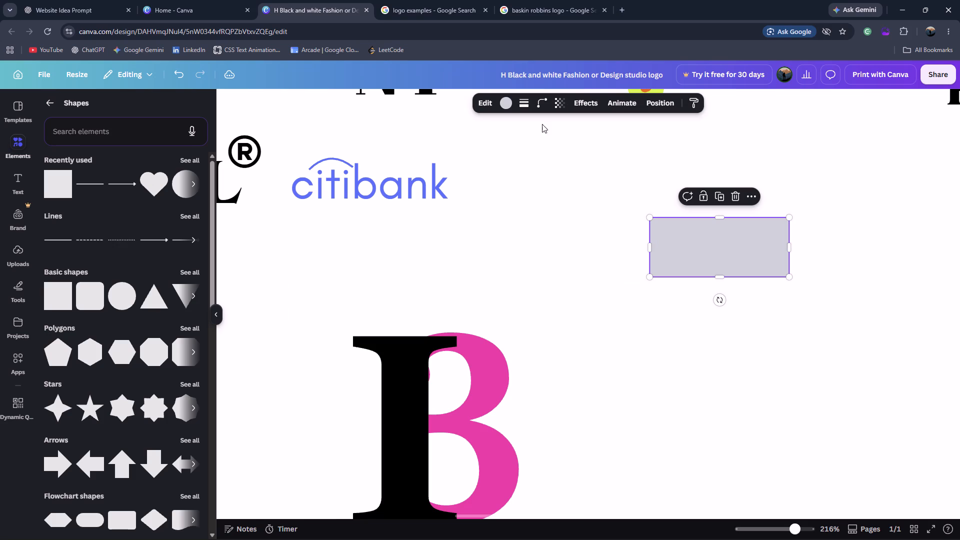
{"action": "left_click", "coordinate": [505, 101]}
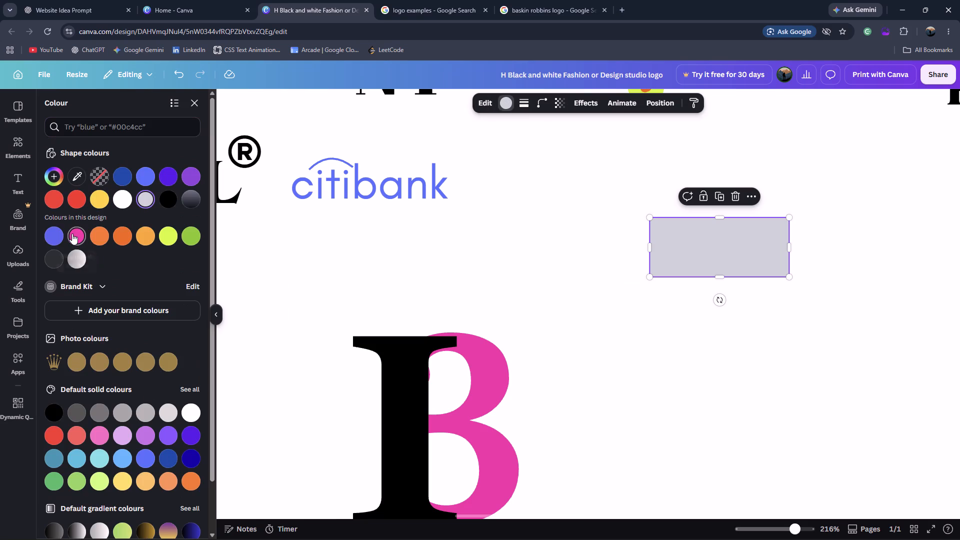
{"action": "left_click", "coordinate": [72, 233]}
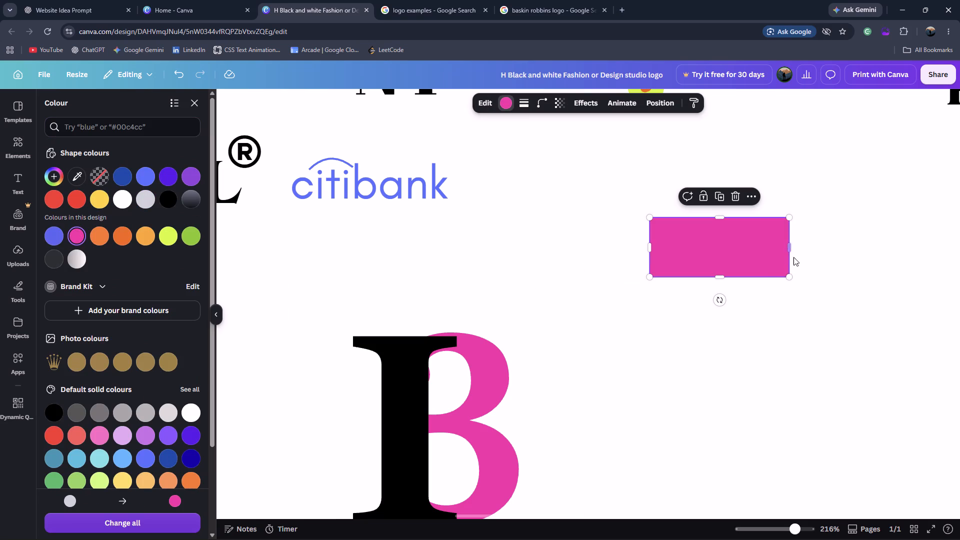
Shrink the pink rectangle to about 94 px wide and 29 px high.
{"action": "left_click_drag", "start_coordinate": [724, 277], "coordinate": [731, 249]}
{"action": "left_click_drag", "start_coordinate": [788, 228], "coordinate": [784, 228]}
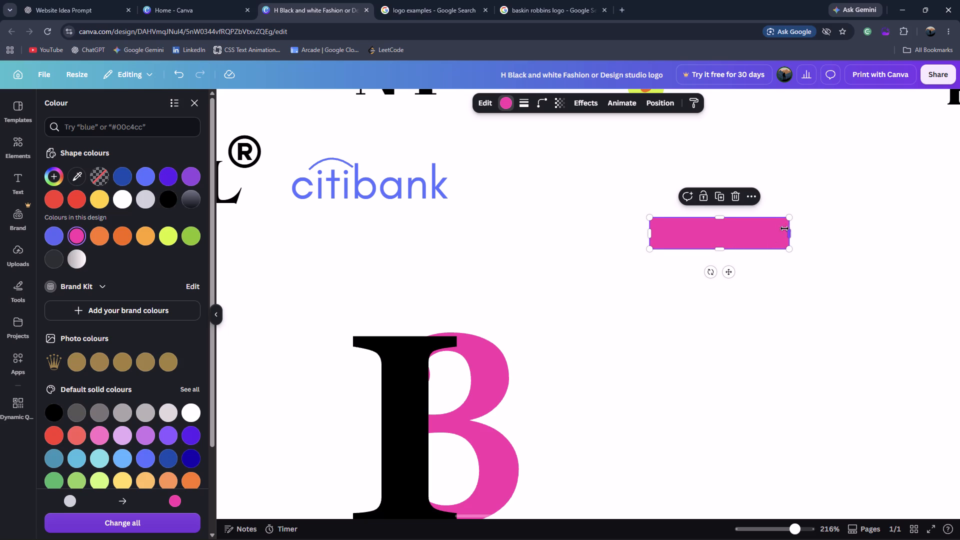
{"action": "left_click_drag", "start_coordinate": [784, 228], "coordinate": [752, 230]}
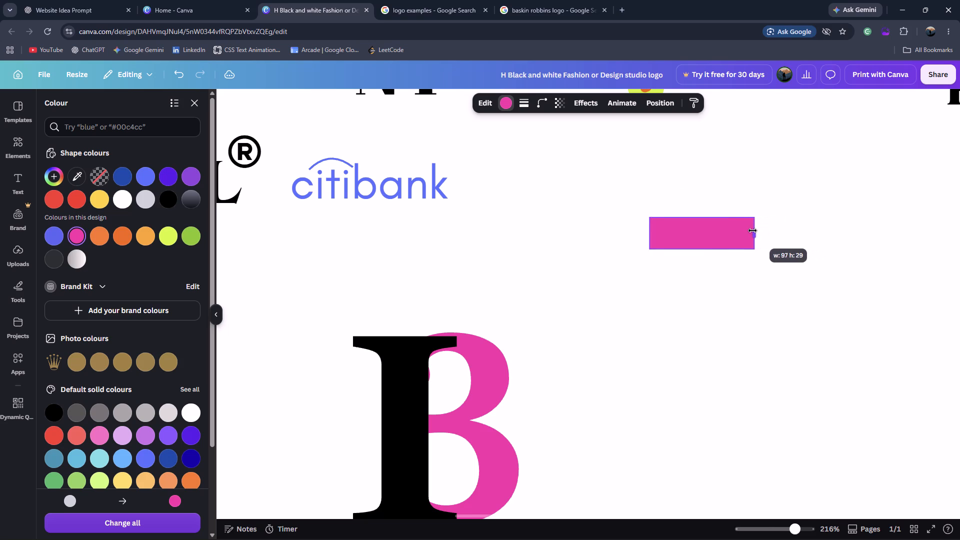
{"action": "left_click_drag", "start_coordinate": [752, 230], "coordinate": [751, 230]}
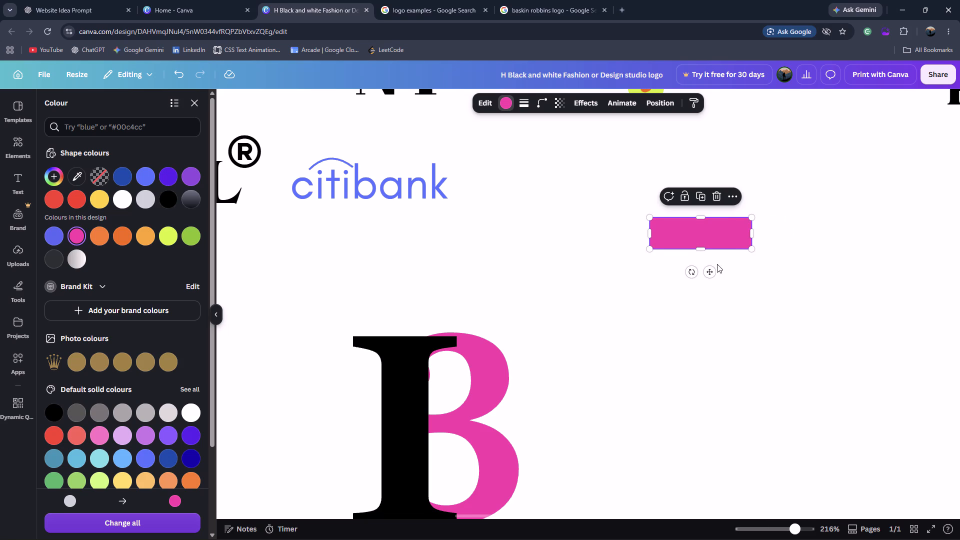
Place the pink rectangle over the I's upper right serif at about X 817 px, Y 1239 px and bring it to the front.
{"action": "left_click_drag", "start_coordinate": [709, 269], "coordinate": [476, 369]}
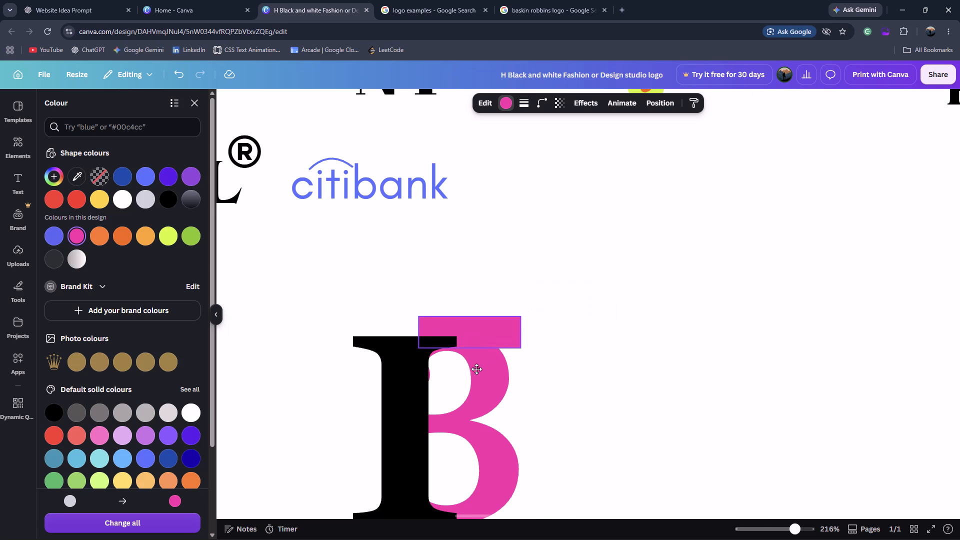
{"action": "left_click_drag", "start_coordinate": [476, 369], "coordinate": [473, 371]}
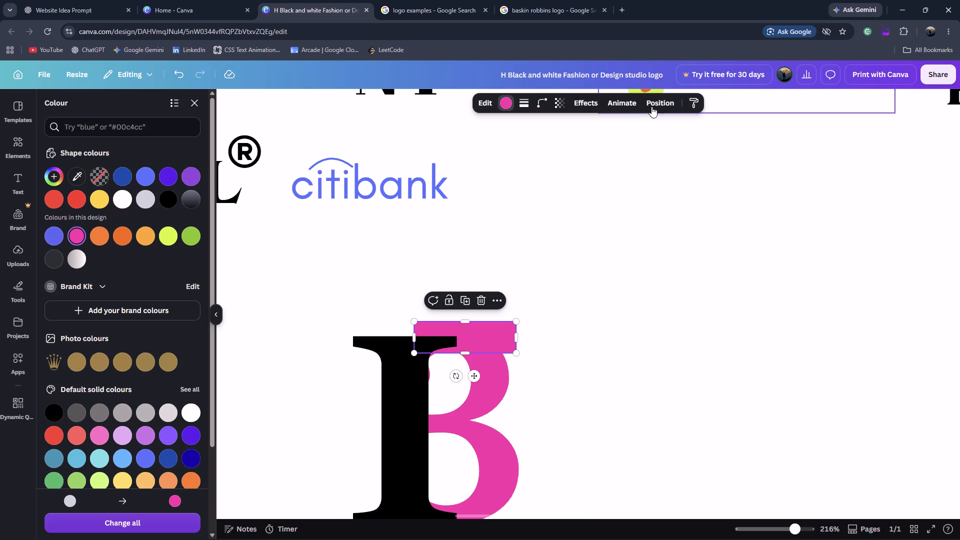
{"action": "left_click", "coordinate": [661, 102]}
{"action": "left_click", "coordinate": [99, 180]}
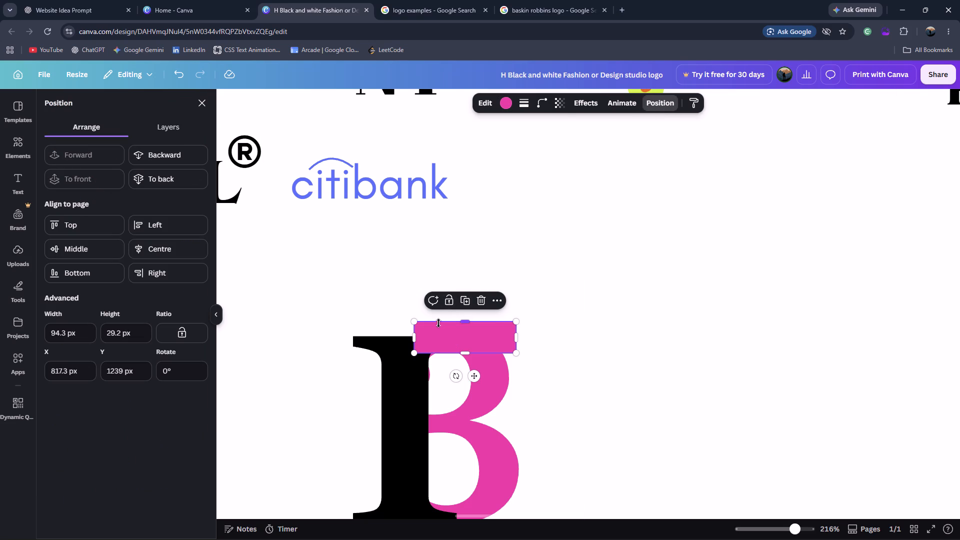
Trim the pink rectangle to about 41 × 12 px at X 832 px, Y 1253 px, covering the serif right of the I's stem.
{"action": "left_click_drag", "start_coordinate": [414, 325], "coordinate": [428, 339]}
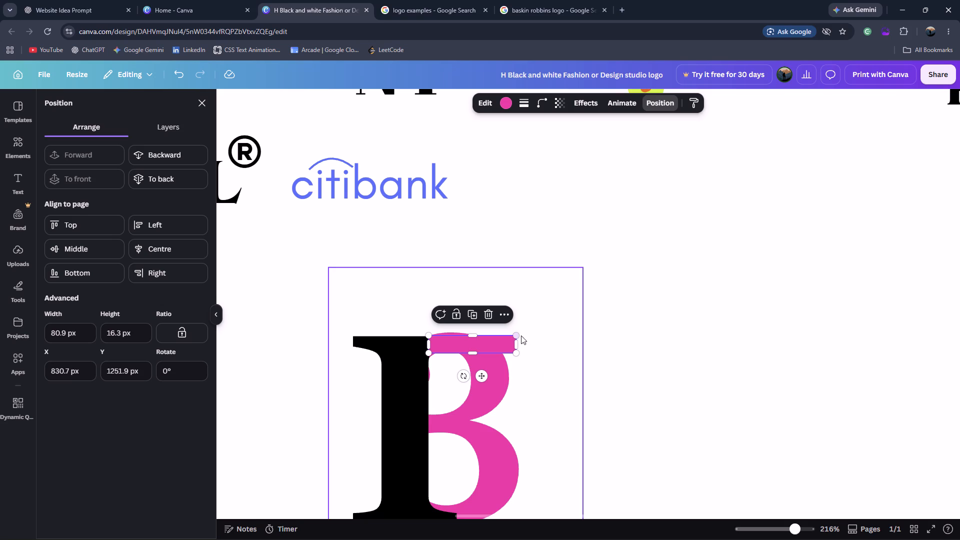
{"action": "left_click_drag", "start_coordinate": [518, 336], "coordinate": [481, 336]}
{"action": "left_click", "coordinate": [582, 382]}
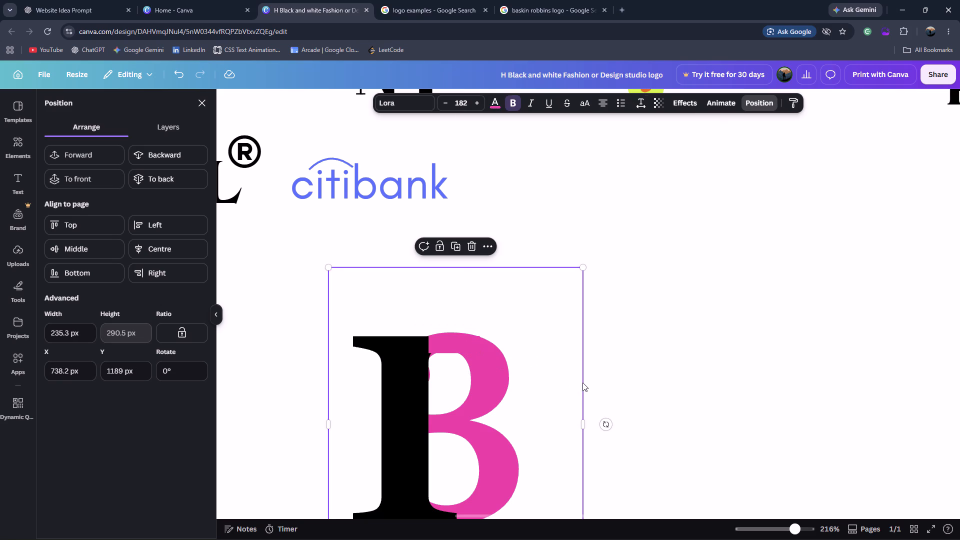
{"action": "left_click", "coordinate": [439, 345]}
{"action": "left_click", "coordinate": [439, 345]}
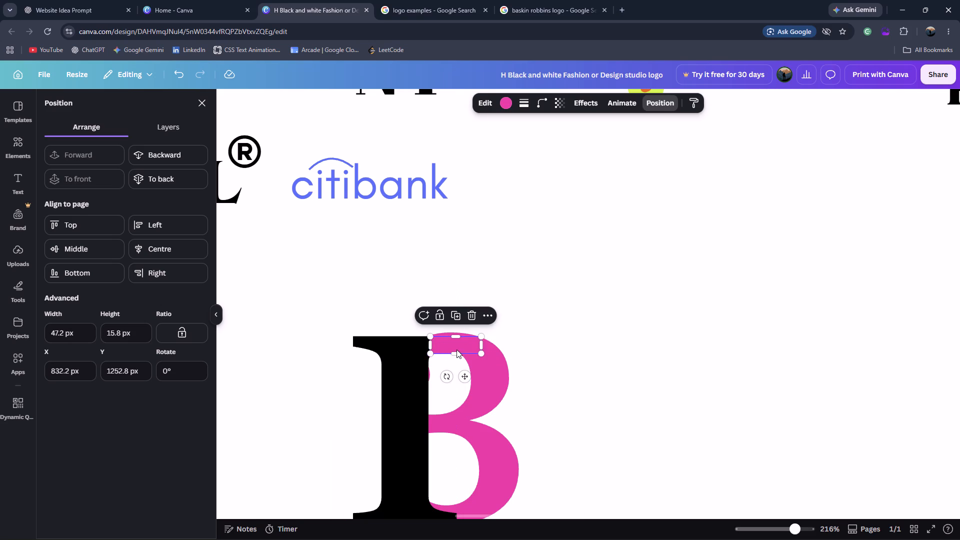
{"action": "left_click", "coordinate": [455, 354]}
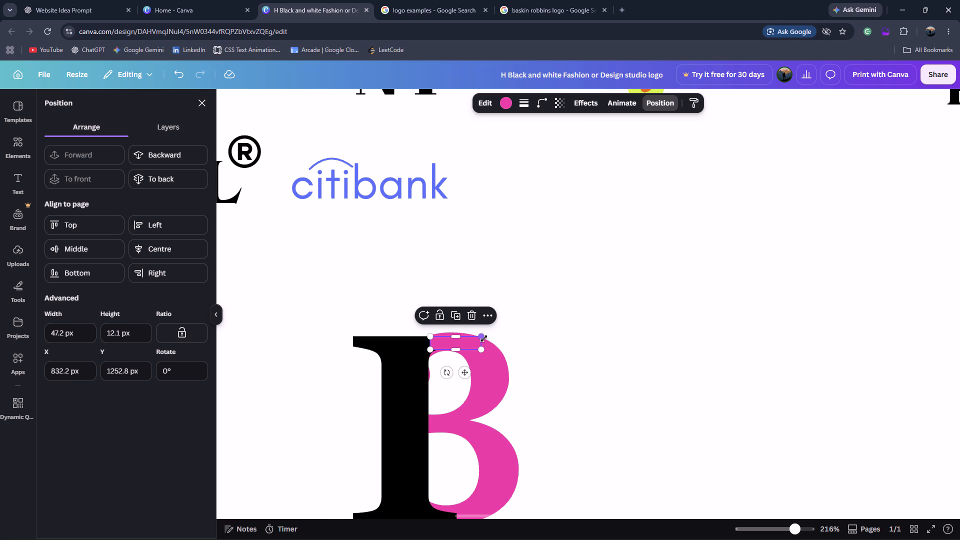
{"action": "left_click", "coordinate": [483, 338]}
{"action": "left_click_drag", "start_coordinate": [483, 338], "coordinate": [477, 338]}
{"action": "left_click", "coordinate": [613, 380]}
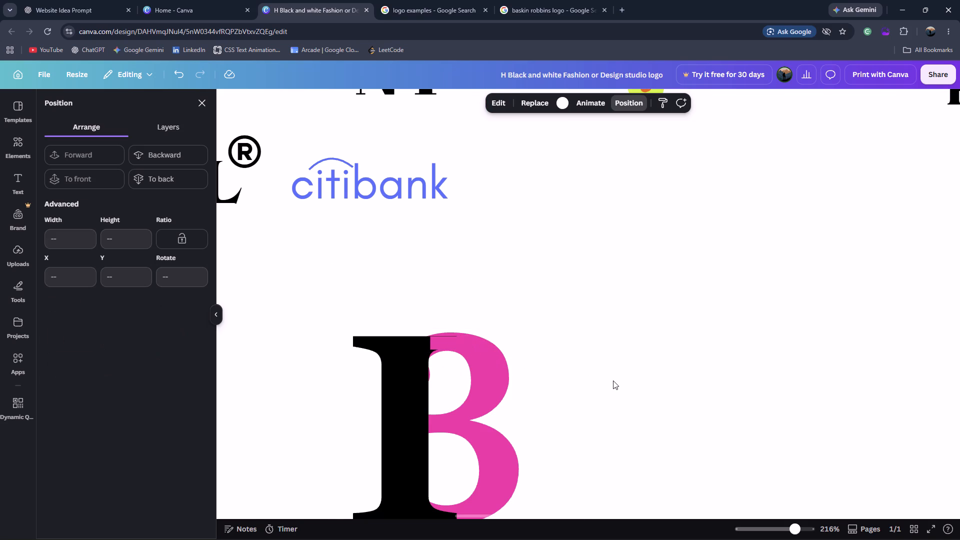
Trim the pink rectangle covering the I's upper right serif to about 30 × 12.5 px at X 832 px, Y 1252 px.
{"action": "left_click", "coordinate": [445, 341]}
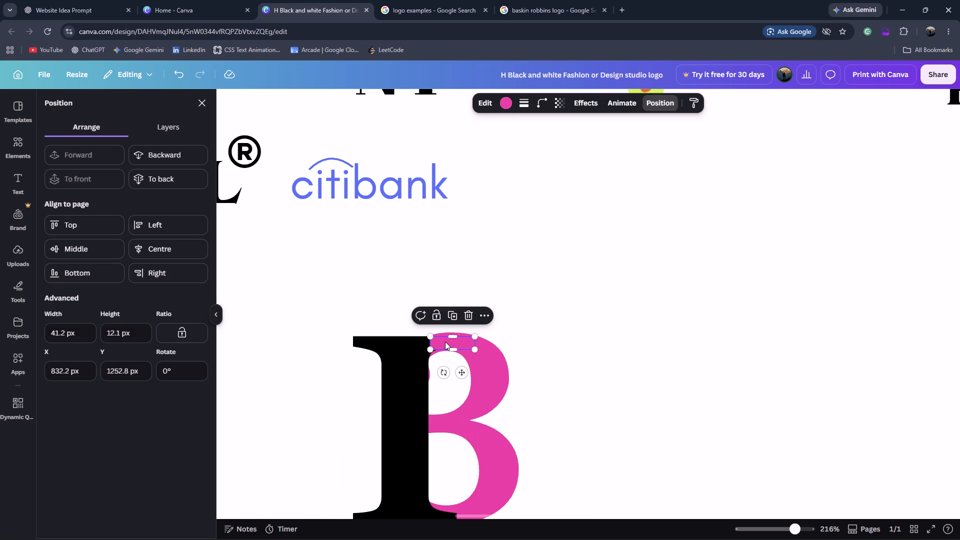
{"action": "left_click_drag", "start_coordinate": [473, 337], "coordinate": [459, 337]}
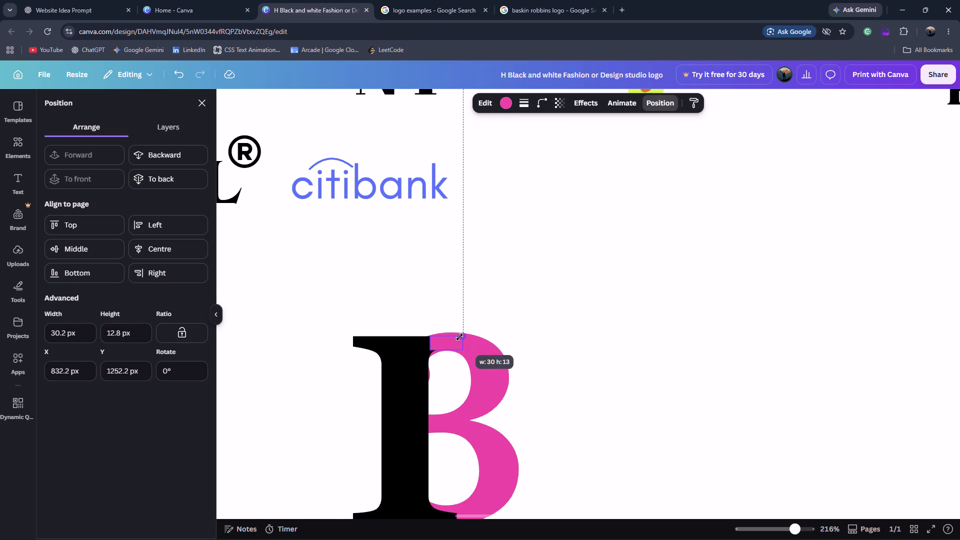
{"action": "left_click_drag", "start_coordinate": [459, 337], "coordinate": [460, 337]}
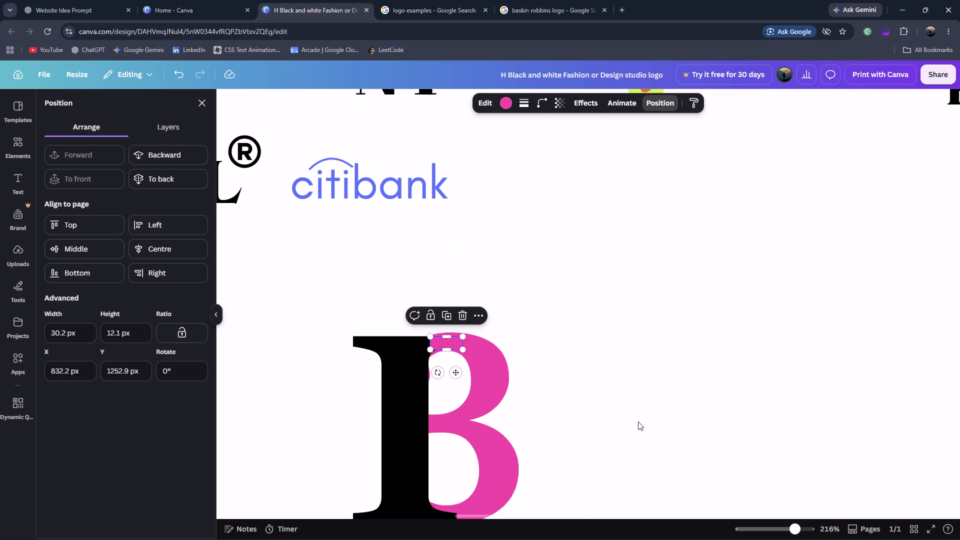
{"action": "left_click", "coordinate": [638, 421]}
{"action": "left_click", "coordinate": [445, 339]}
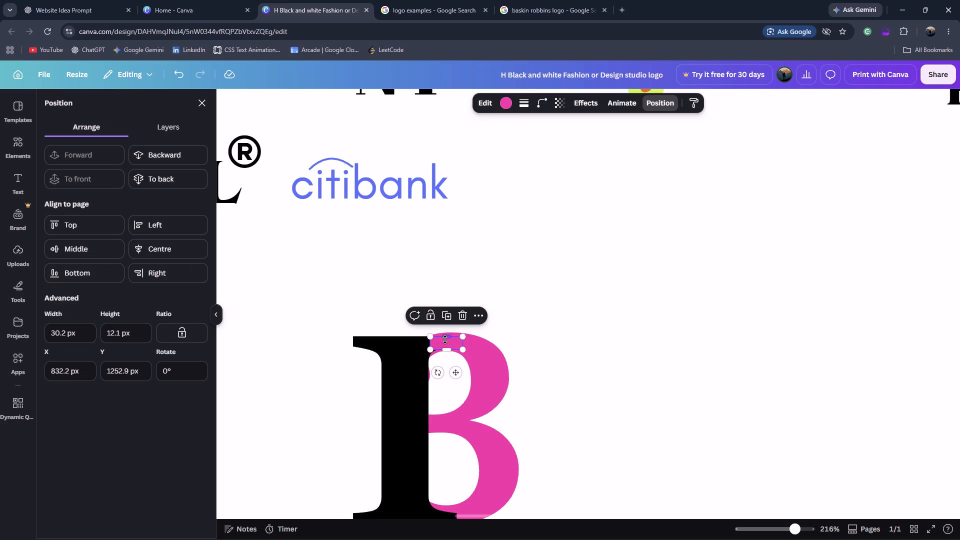
{"action": "left_click", "coordinate": [445, 339]}
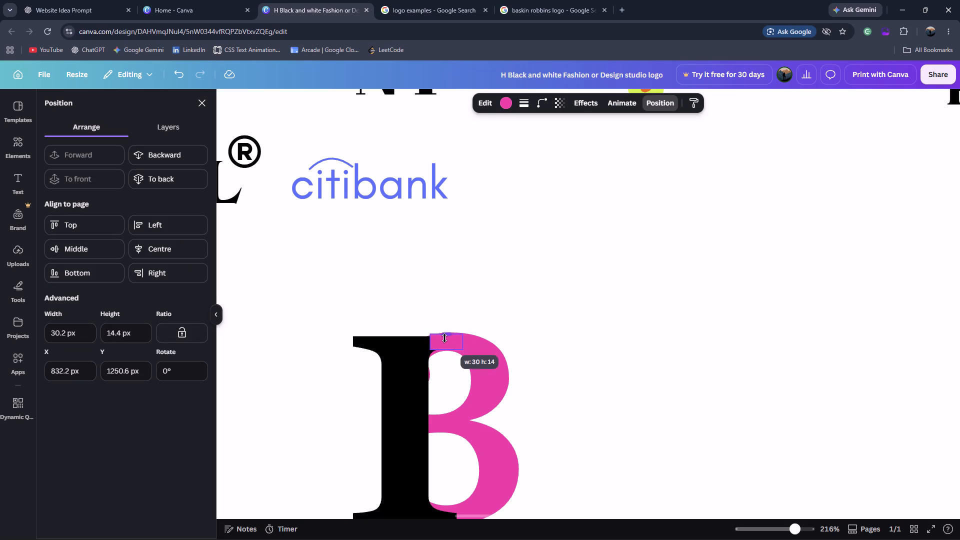
{"action": "left_click", "coordinate": [744, 389]}
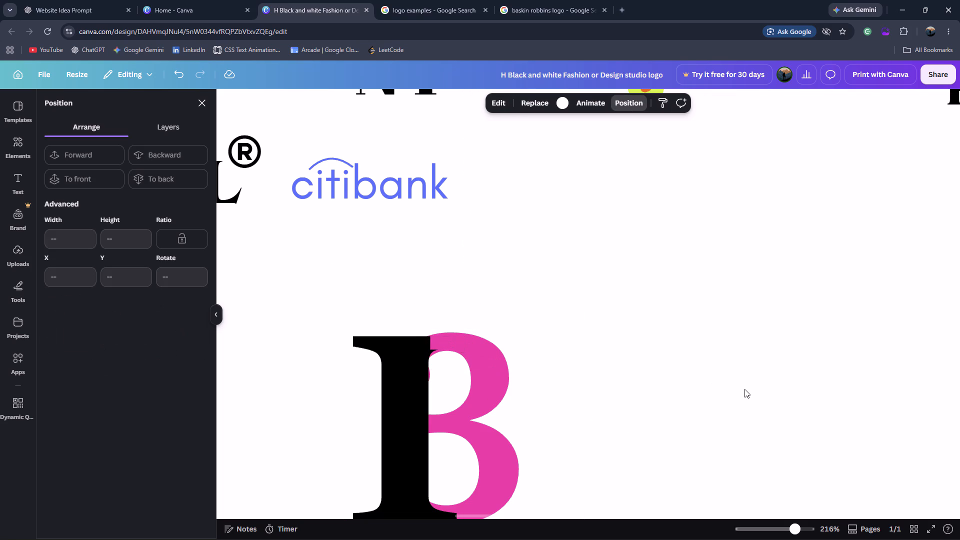
{"action": "left_click", "coordinate": [437, 343]}
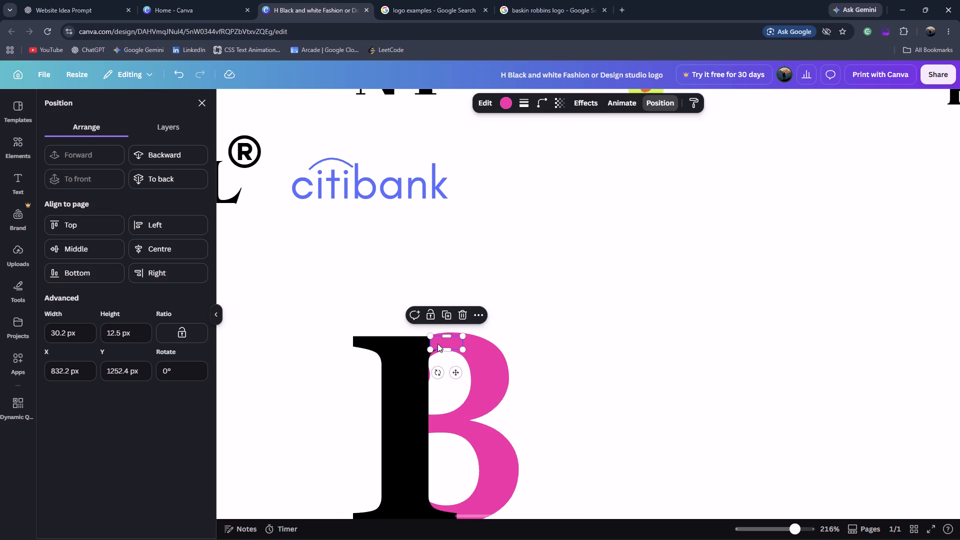
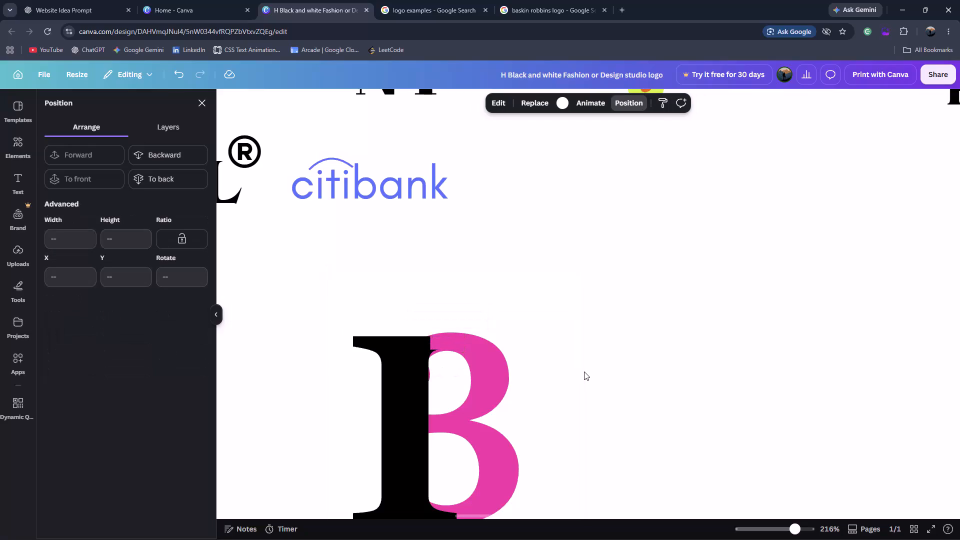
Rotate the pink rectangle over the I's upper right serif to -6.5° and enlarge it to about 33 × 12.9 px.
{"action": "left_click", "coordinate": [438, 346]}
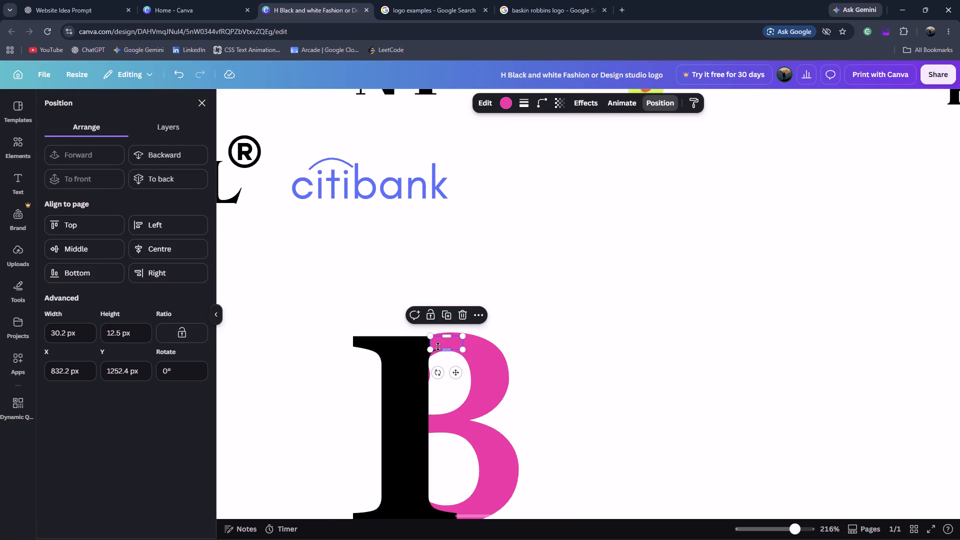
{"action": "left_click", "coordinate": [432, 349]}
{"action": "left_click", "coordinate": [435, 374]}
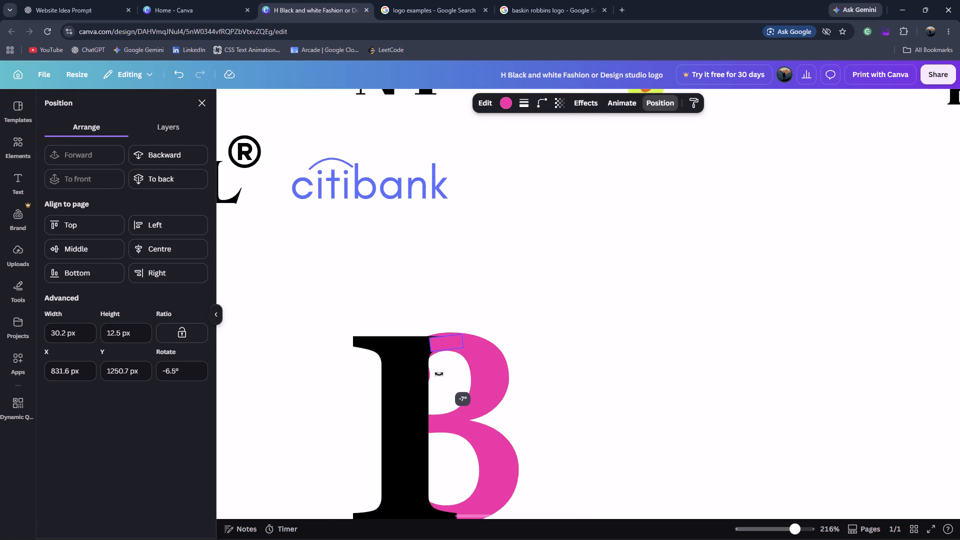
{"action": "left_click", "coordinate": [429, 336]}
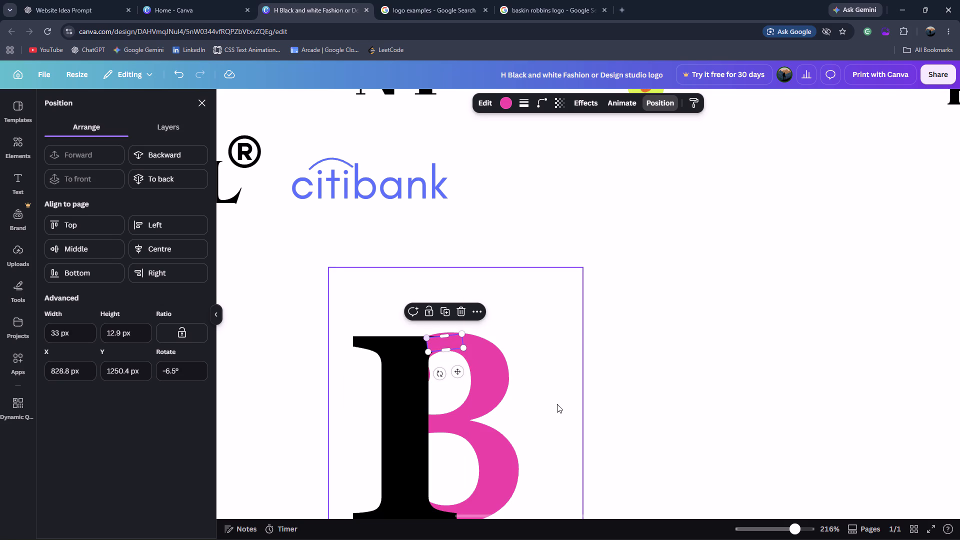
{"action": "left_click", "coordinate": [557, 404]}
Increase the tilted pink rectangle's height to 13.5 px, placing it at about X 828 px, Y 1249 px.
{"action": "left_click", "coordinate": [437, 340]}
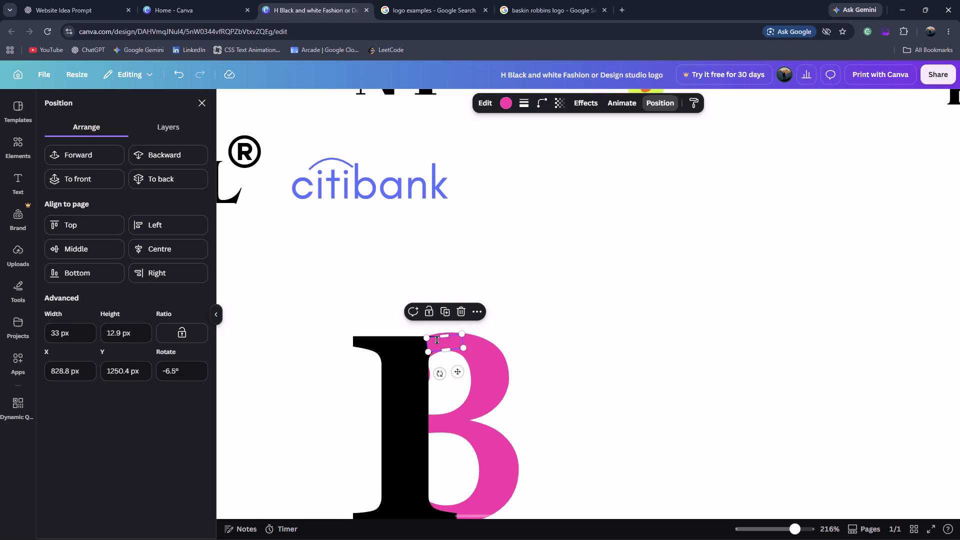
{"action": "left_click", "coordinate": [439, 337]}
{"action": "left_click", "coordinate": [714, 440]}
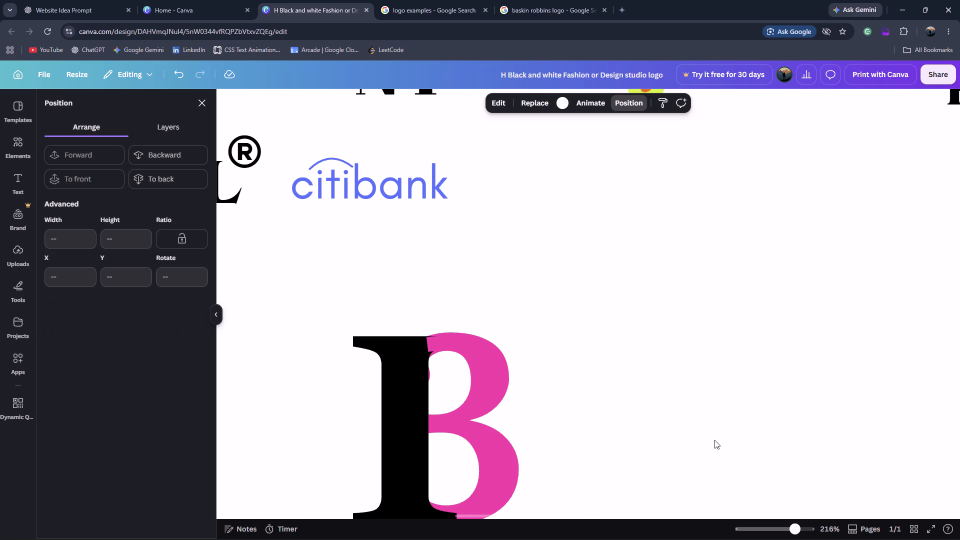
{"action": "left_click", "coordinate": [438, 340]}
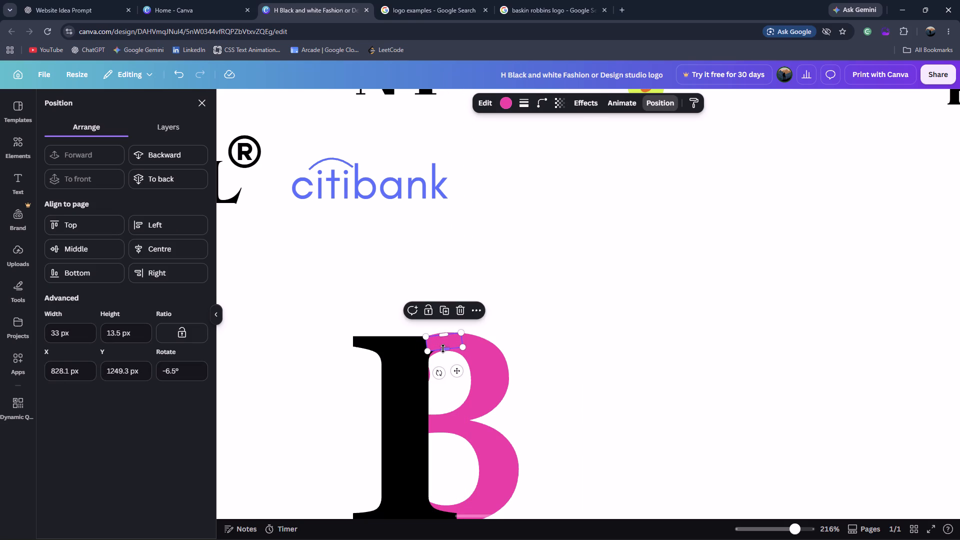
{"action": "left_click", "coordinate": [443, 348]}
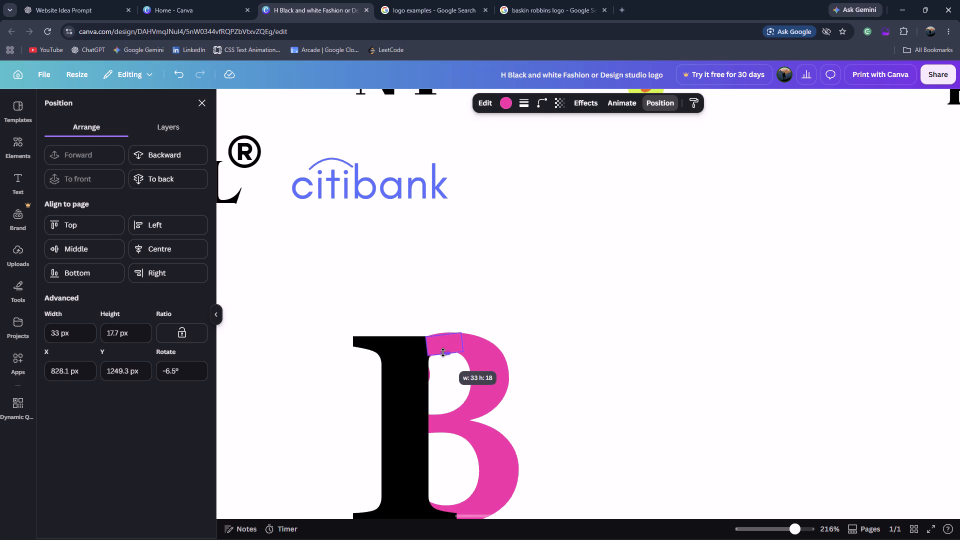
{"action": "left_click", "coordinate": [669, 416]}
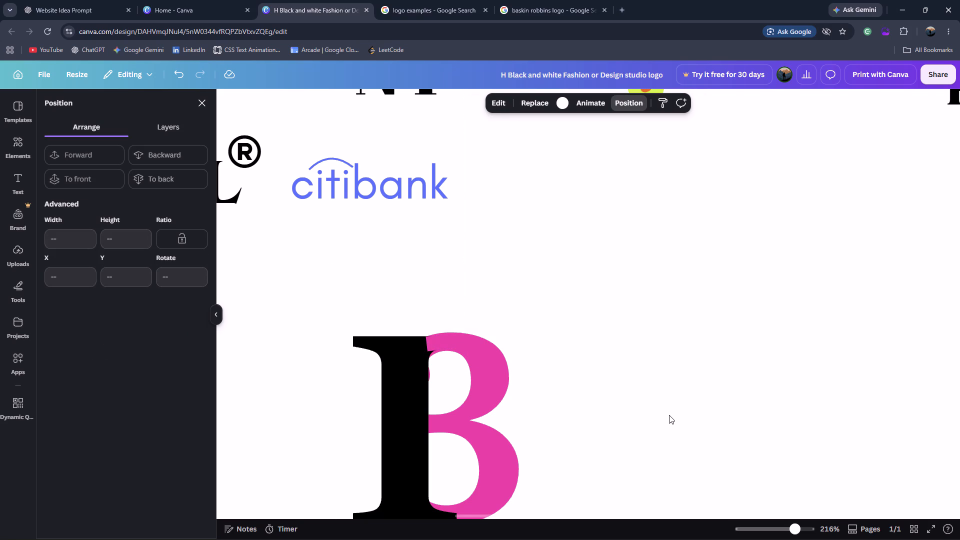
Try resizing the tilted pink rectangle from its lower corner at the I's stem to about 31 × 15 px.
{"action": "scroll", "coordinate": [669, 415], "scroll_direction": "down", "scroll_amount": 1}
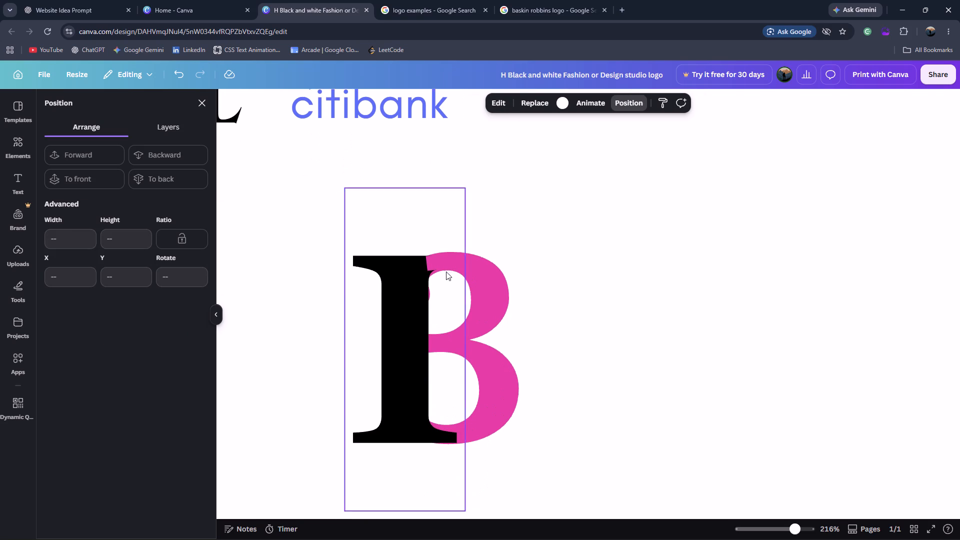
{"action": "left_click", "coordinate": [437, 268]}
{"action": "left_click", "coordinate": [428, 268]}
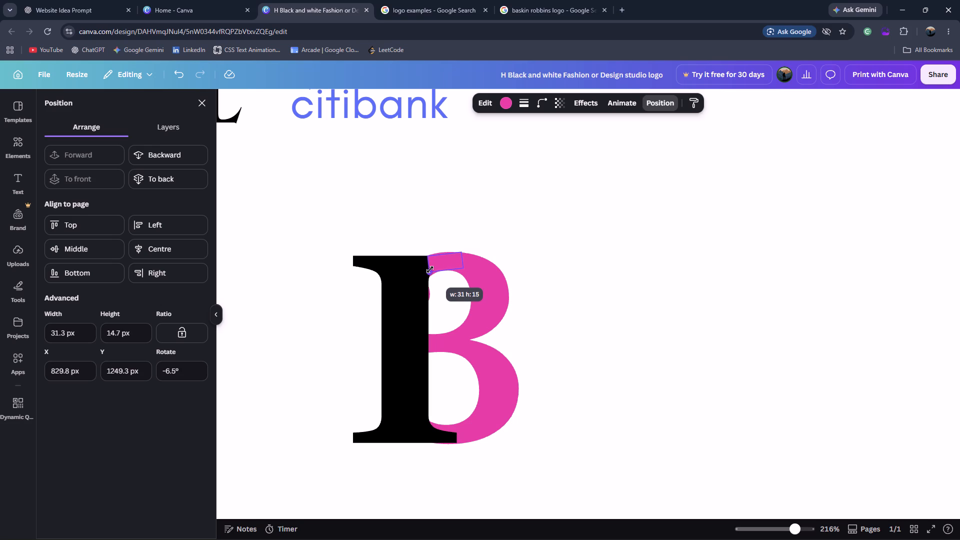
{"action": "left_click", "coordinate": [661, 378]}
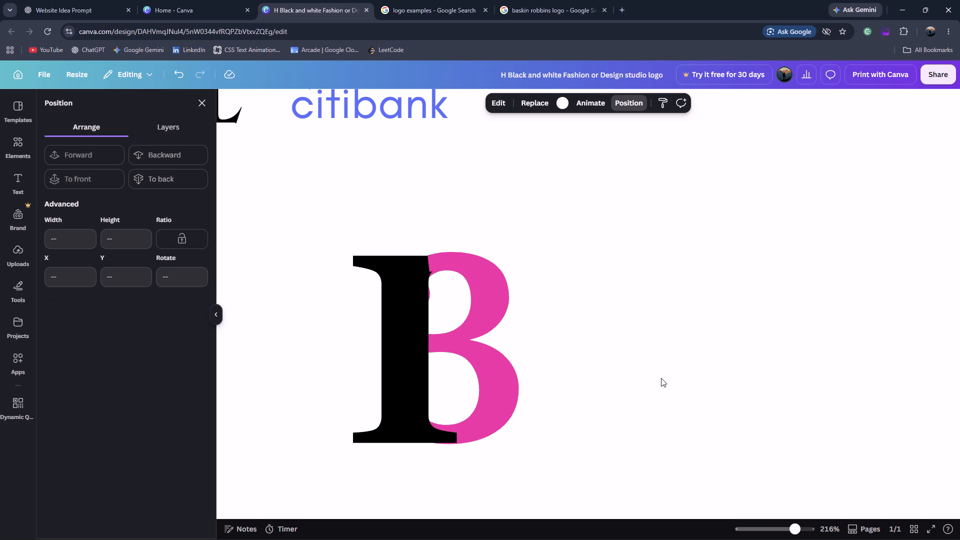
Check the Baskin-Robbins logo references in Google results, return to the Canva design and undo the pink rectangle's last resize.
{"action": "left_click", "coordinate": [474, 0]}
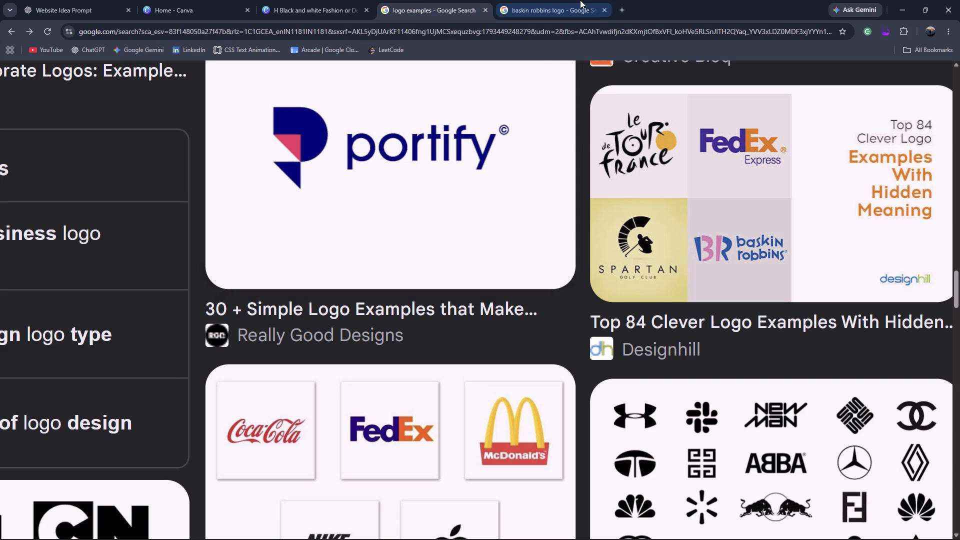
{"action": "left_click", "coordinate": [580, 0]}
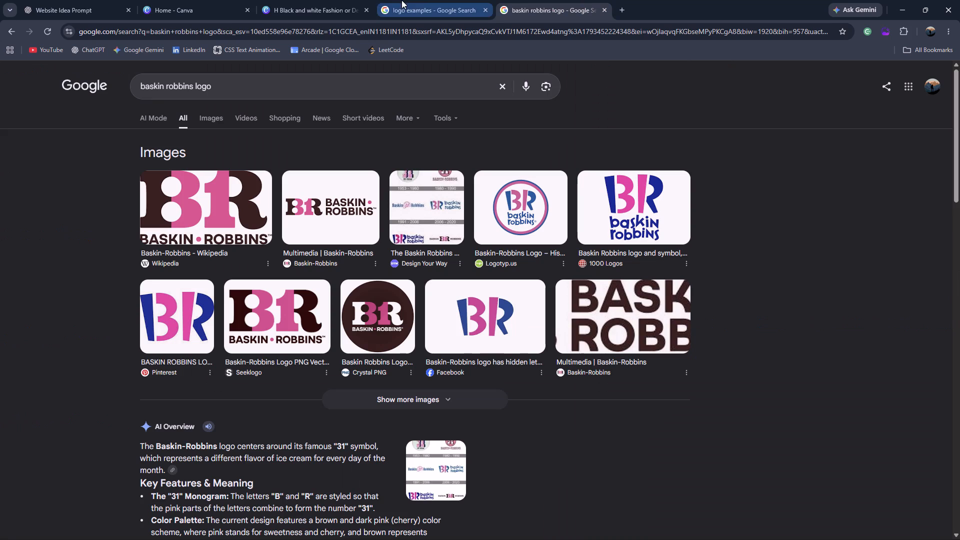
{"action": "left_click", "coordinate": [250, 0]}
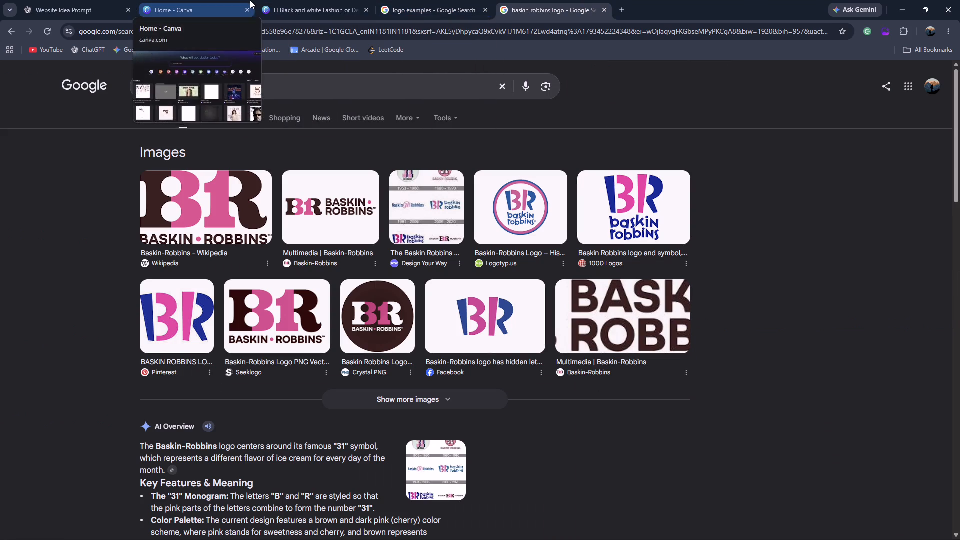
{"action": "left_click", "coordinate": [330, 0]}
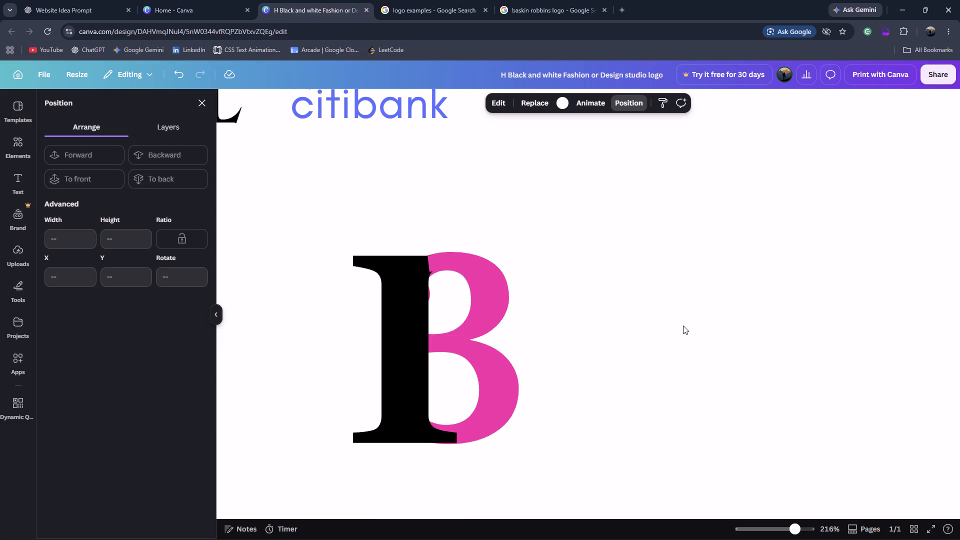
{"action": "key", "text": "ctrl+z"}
Rotate the pink rectangle to -90°, place it upright over the I's upper right serif at about X 832 px, Y 1246 px, and widen it to about 17 px.
{"action": "left_click_drag", "start_coordinate": [445, 266], "coordinate": [563, 222]}
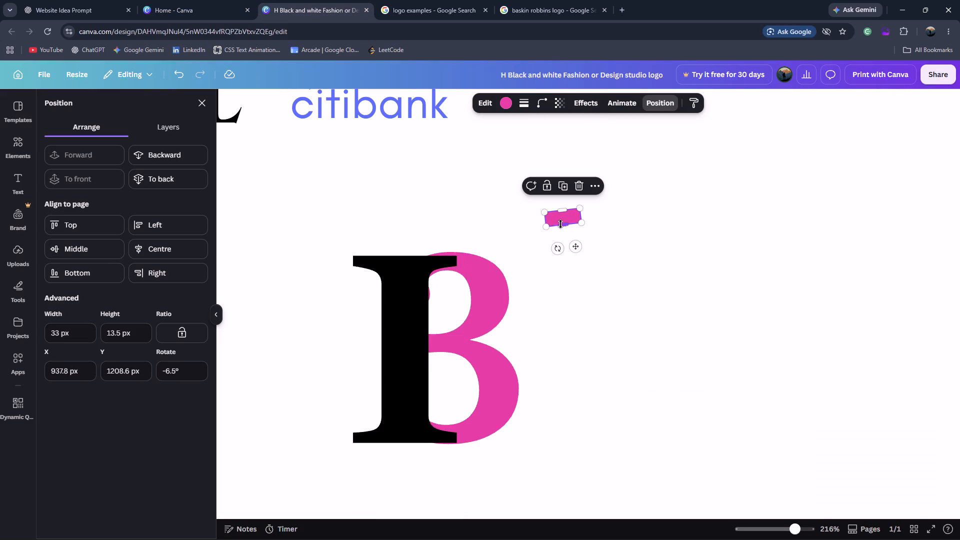
{"action": "left_click_drag", "start_coordinate": [556, 245], "coordinate": [607, 249]}
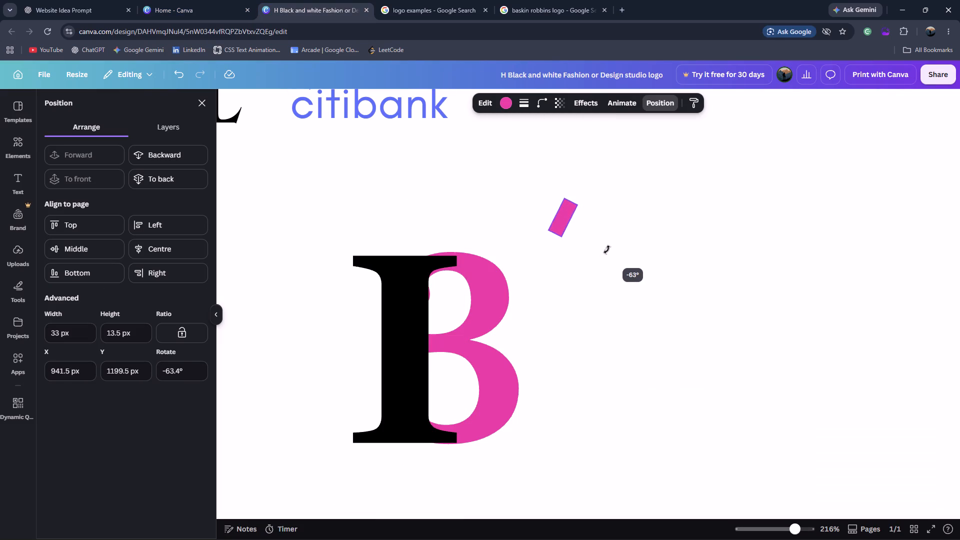
{"action": "left_click_drag", "start_coordinate": [607, 249], "coordinate": [646, 216]}
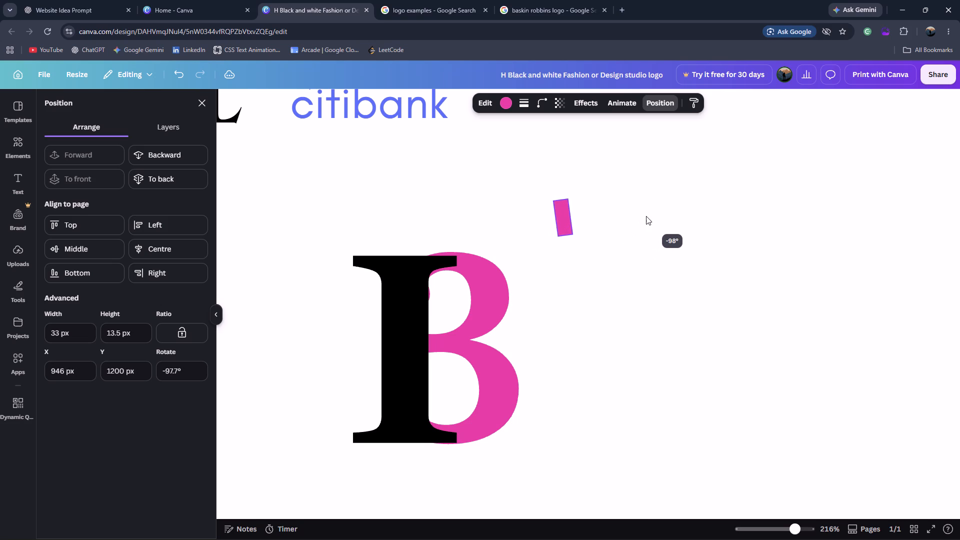
{"action": "left_click_drag", "start_coordinate": [646, 216], "coordinate": [648, 226]}
{"action": "left_click_drag", "start_coordinate": [593, 209], "coordinate": [527, 234]}
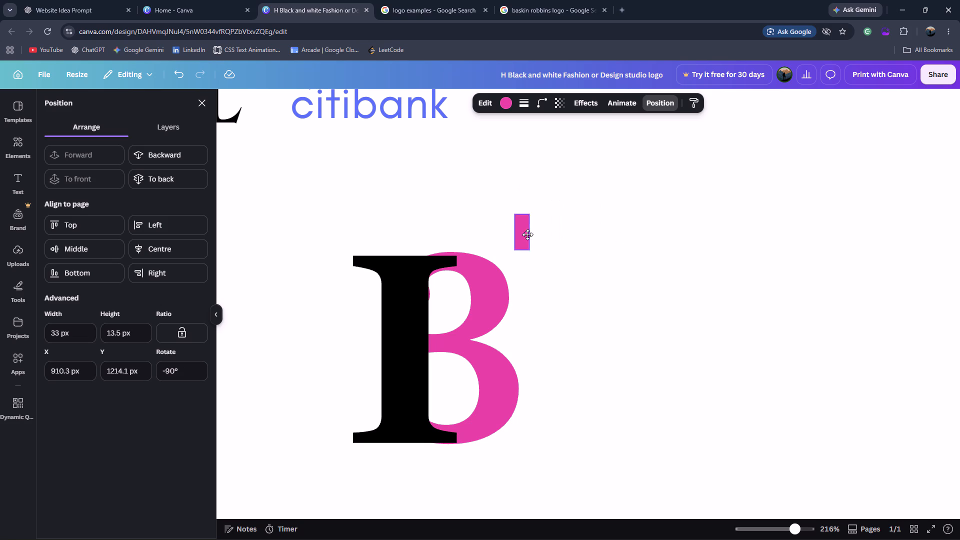
{"action": "left_click_drag", "start_coordinate": [527, 234], "coordinate": [466, 258]}
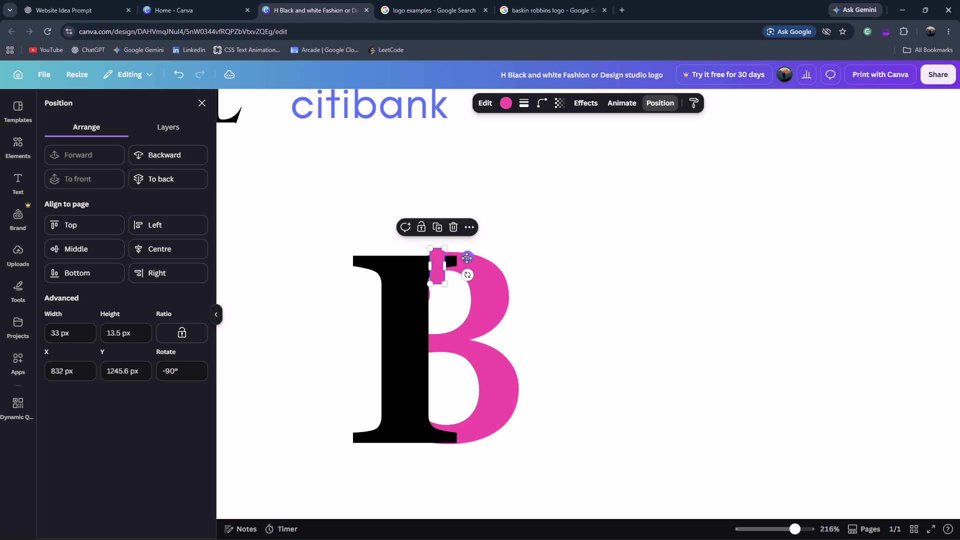
{"action": "left_click_drag", "start_coordinate": [441, 266], "coordinate": [451, 264]}
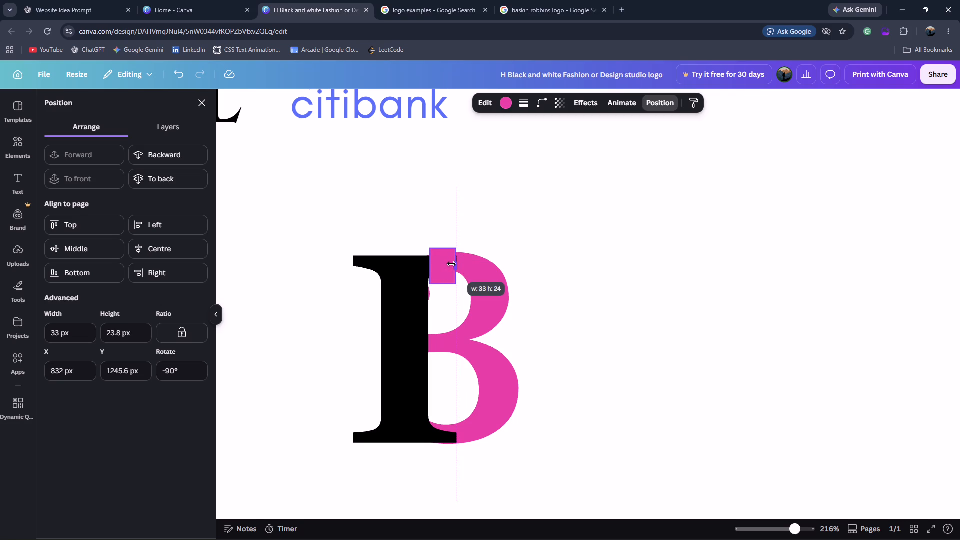
{"action": "left_click_drag", "start_coordinate": [451, 264], "coordinate": [444, 266]}
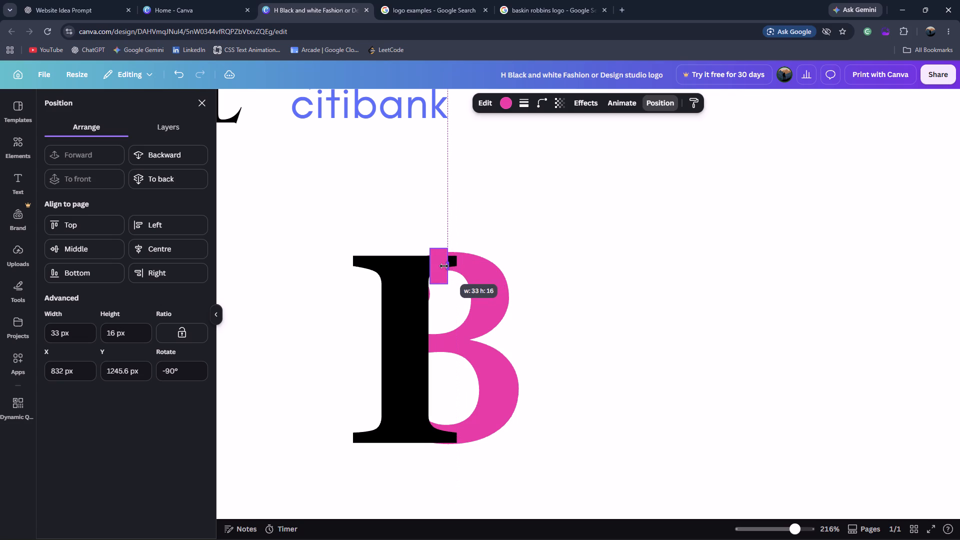
{"action": "left_click_drag", "start_coordinate": [444, 266], "coordinate": [445, 265]}
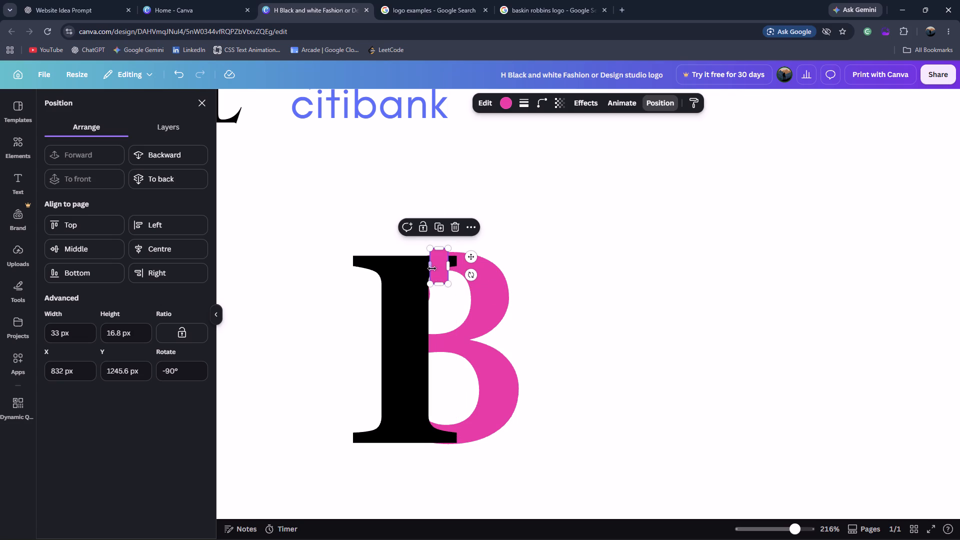
Nudge the black I left to X 746.5 px, keeping it at Y 1190 px.
{"action": "left_click", "coordinate": [483, 343]}
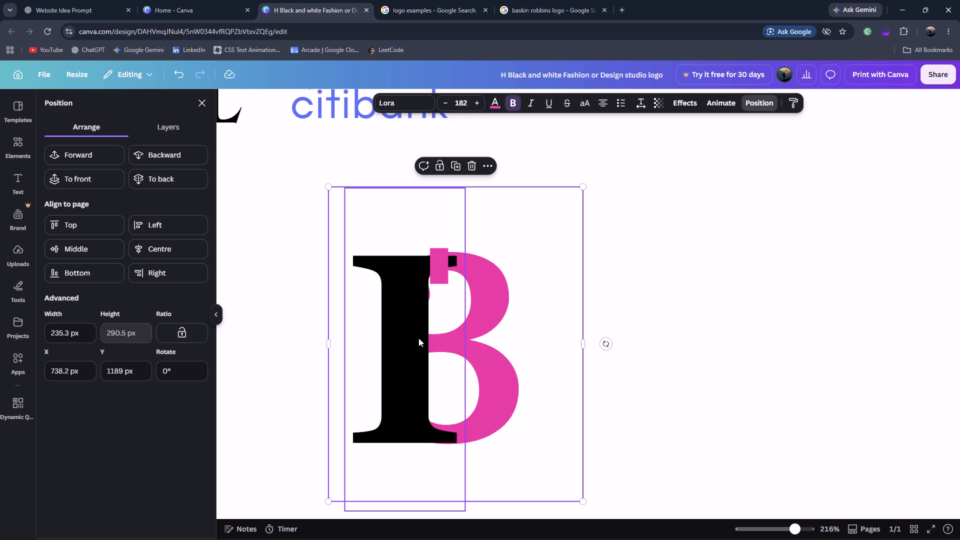
{"action": "left_click", "coordinate": [393, 330]}
{"action": "key", "text": "Left"}
{"action": "key", "text": "Left"}
{"action": "key", "text": "Left"}
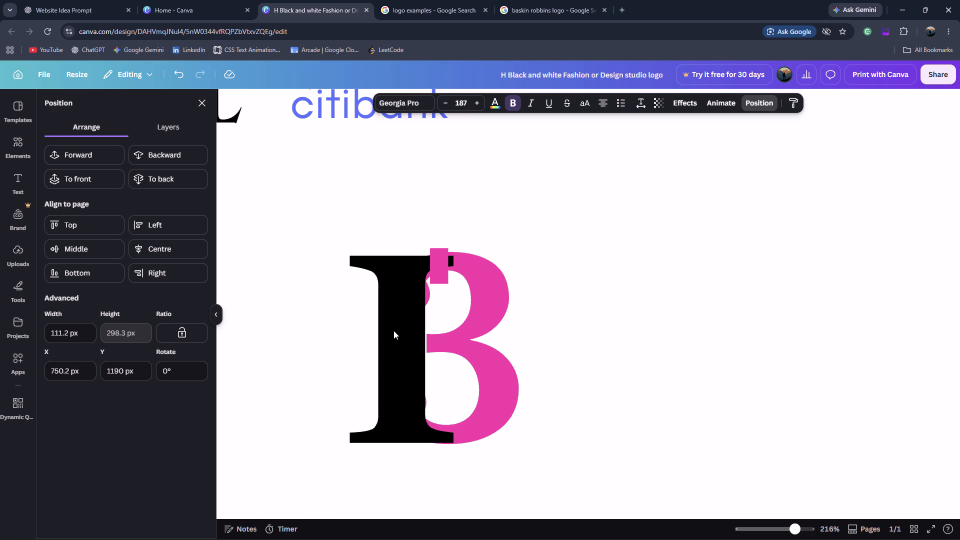
{"action": "key", "text": "Left"}
{"action": "key", "text": "Left"}
{"action": "key", "text": "Left"}
{"action": "key", "text": "Left"}
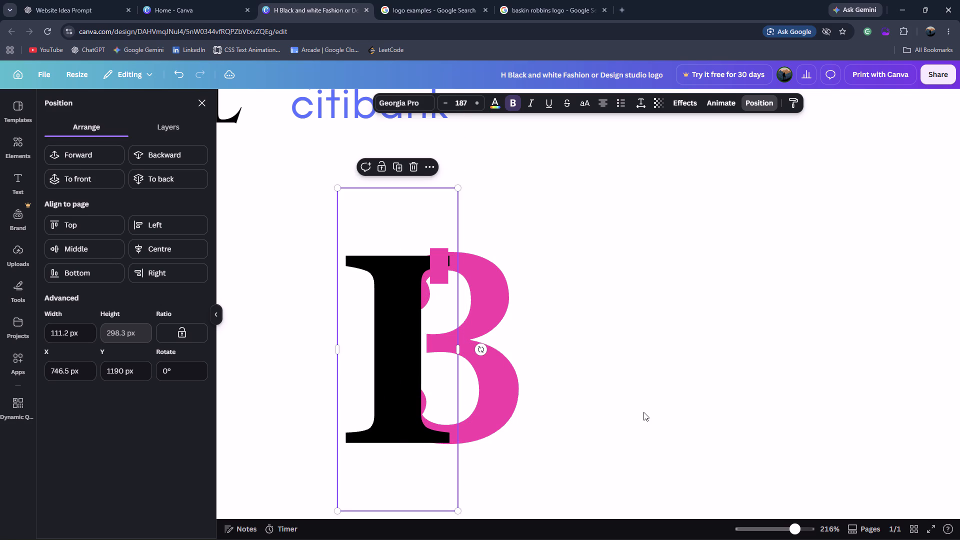
{"action": "left_click", "coordinate": [759, 383]}
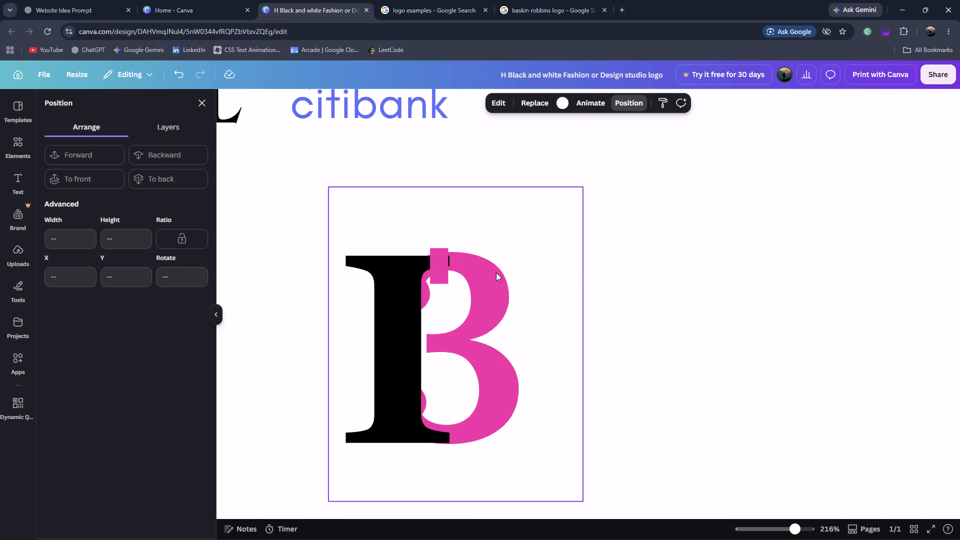
Move the pink rectangle against the I's stem at about X 823 px, Y 1246 px and stretch it into a full-height strip about 187 × 26 px.
{"action": "left_click_drag", "start_coordinate": [438, 262], "coordinate": [428, 261]}
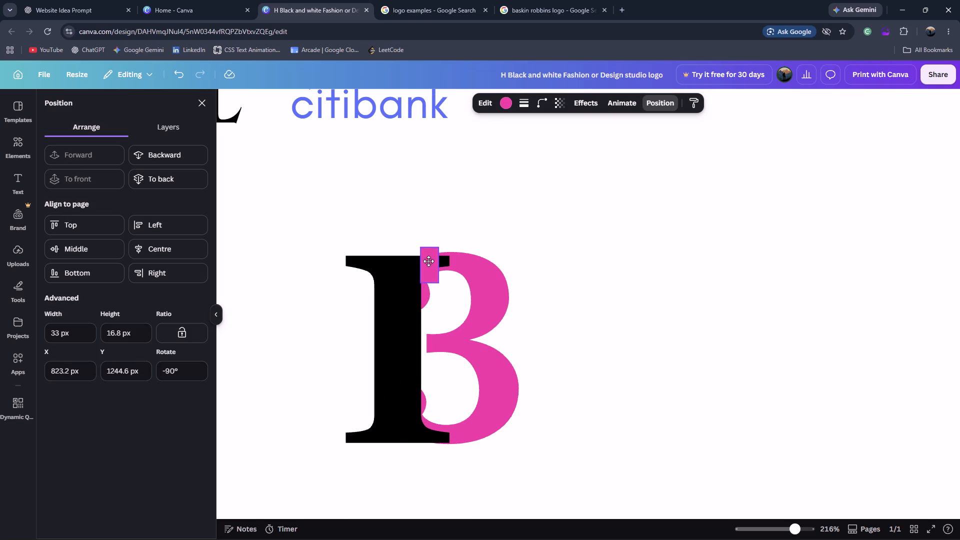
{"action": "left_click_drag", "start_coordinate": [428, 261], "coordinate": [428, 261]}
{"action": "left_click_drag", "start_coordinate": [437, 261], "coordinate": [449, 259]}
{"action": "left_click_drag", "start_coordinate": [434, 280], "coordinate": [450, 403]}
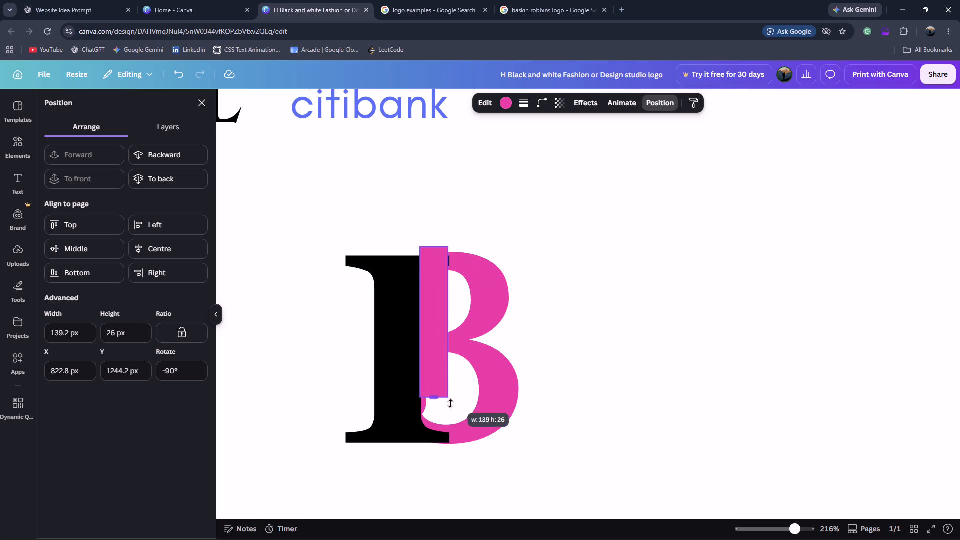
{"action": "left_click_drag", "start_coordinate": [450, 403], "coordinate": [445, 447]}
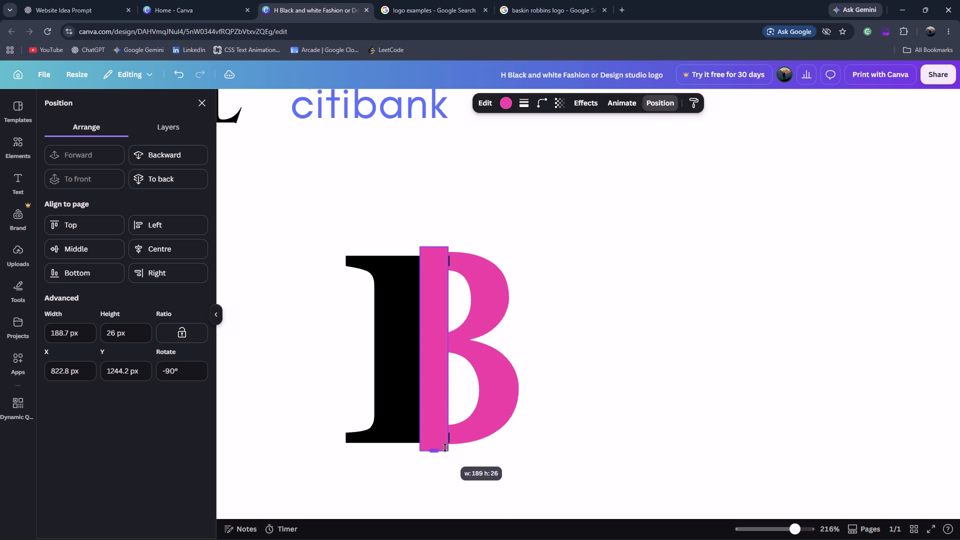
{"action": "left_click_drag", "start_coordinate": [445, 447], "coordinate": [445, 447]}
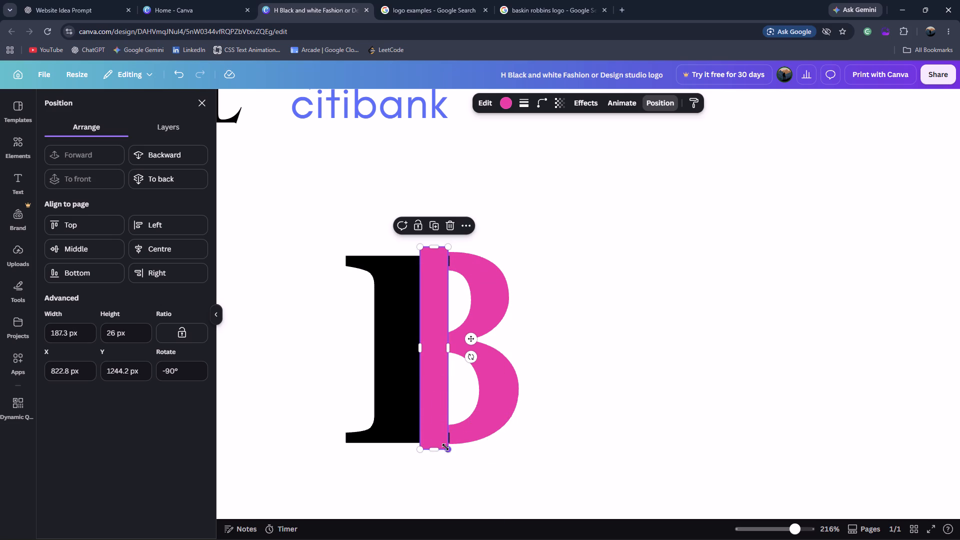
{"action": "left_click", "coordinate": [435, 348]}
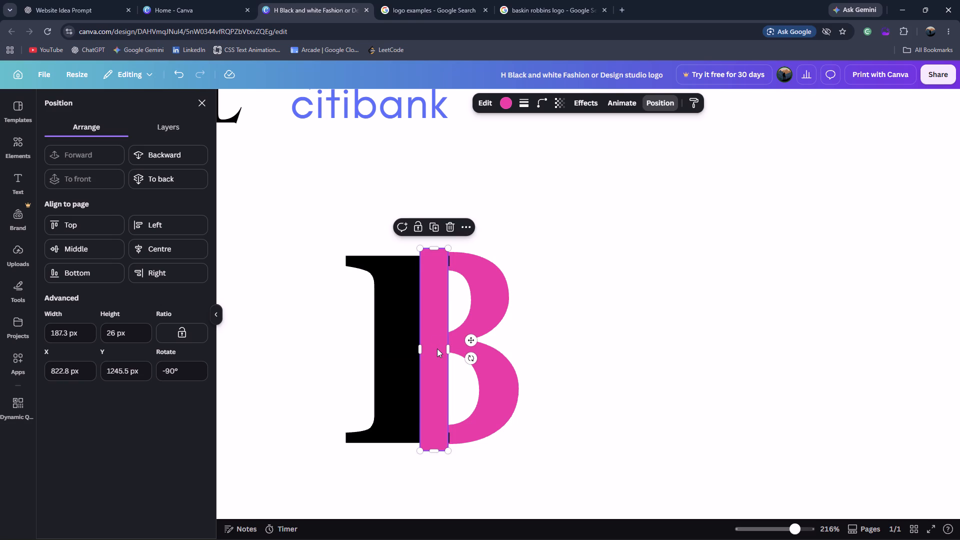
Remove the bold from the black I and nudge it to about X 752 px, Y 1189 px.
{"action": "left_click", "coordinate": [397, 318]}
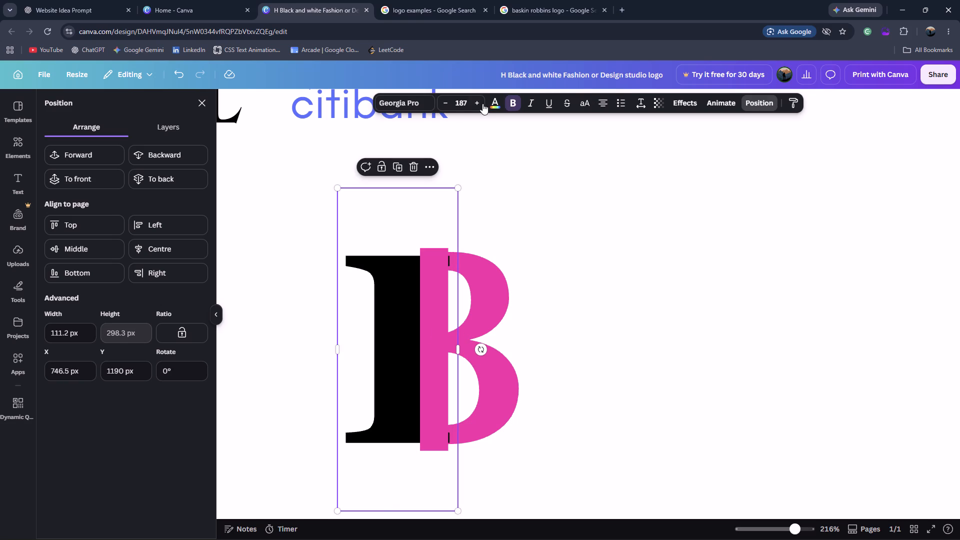
{"action": "left_click", "coordinate": [510, 101]}
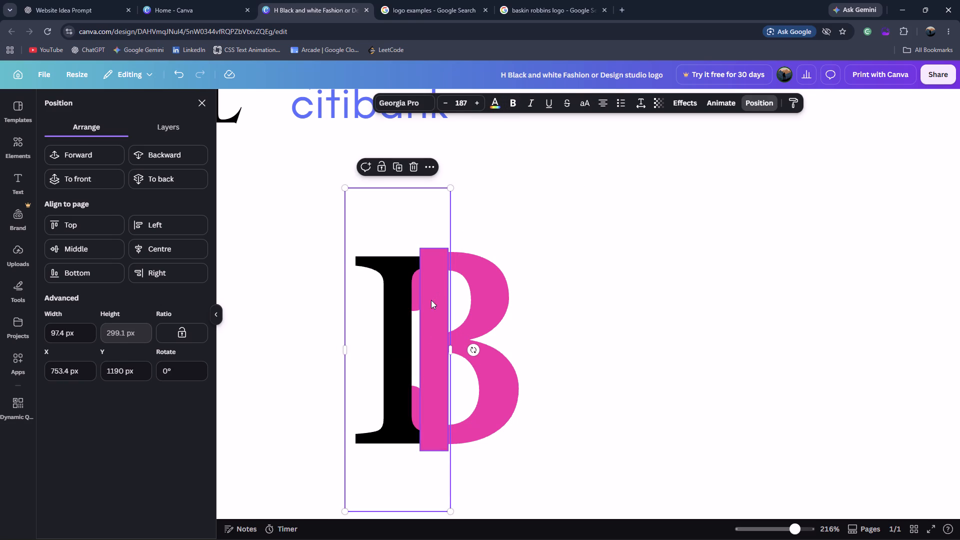
{"action": "left_click", "coordinate": [669, 336]}
{"action": "left_click", "coordinate": [395, 339]}
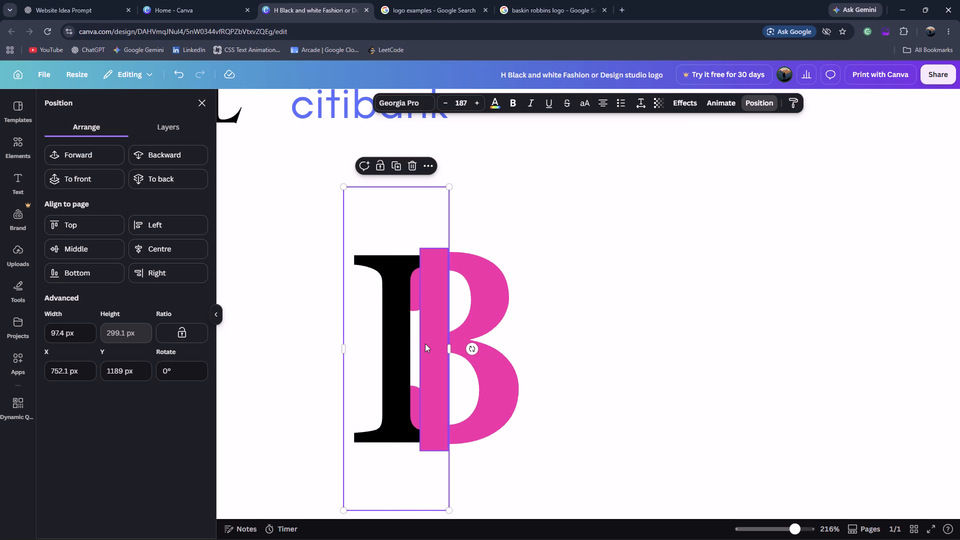
Move the pink strip against the I's stem at about X 814 px and trim both ends to the I's height, about 172 × 26 px.
{"action": "left_click_drag", "start_coordinate": [425, 343], "coordinate": [414, 344]}
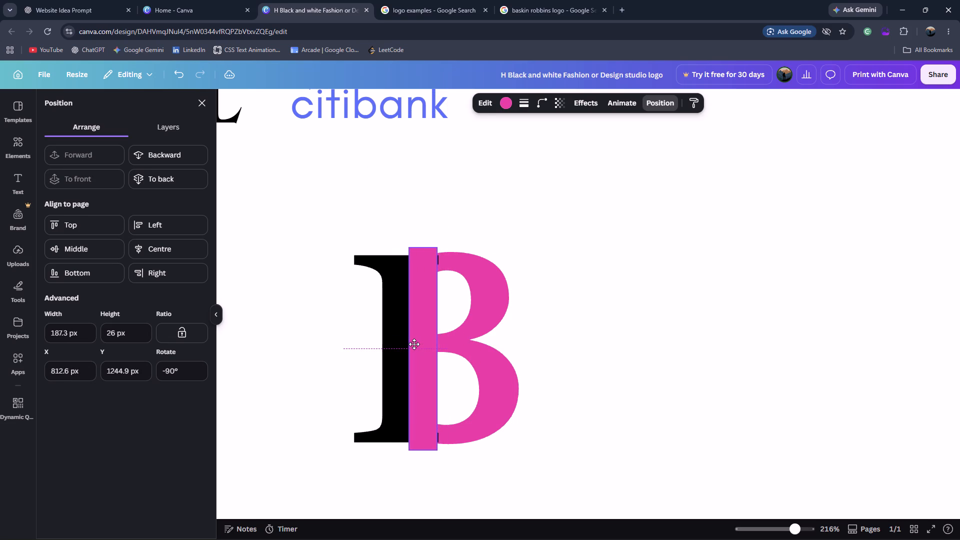
{"action": "left_click_drag", "start_coordinate": [414, 344], "coordinate": [415, 344]}
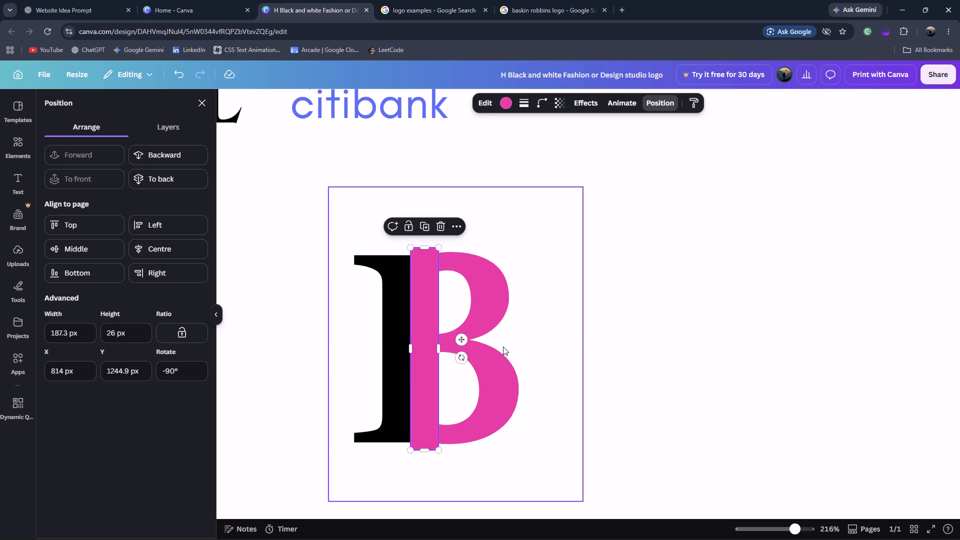
{"action": "left_click", "coordinate": [662, 384]}
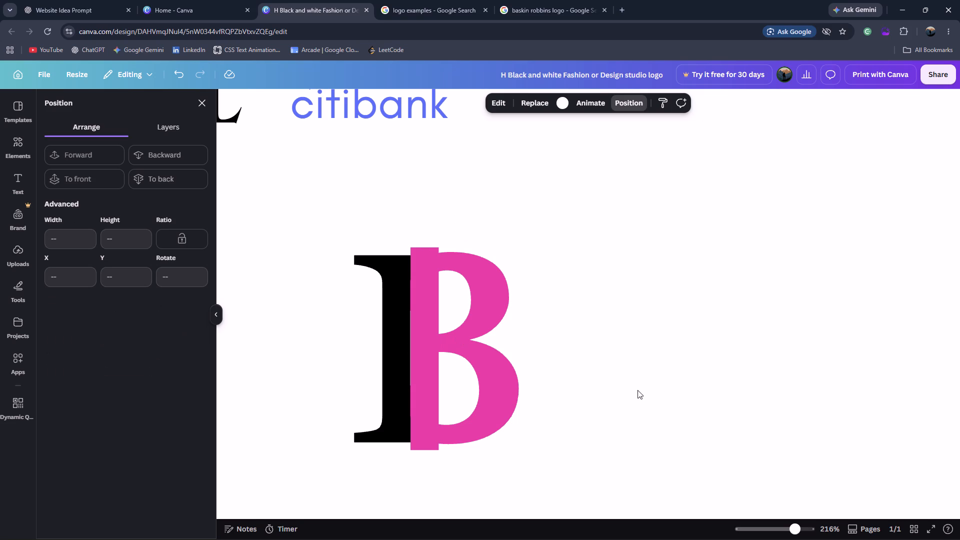
{"action": "left_click", "coordinate": [415, 434]}
{"action": "left_click_drag", "start_coordinate": [424, 453], "coordinate": [423, 445]}
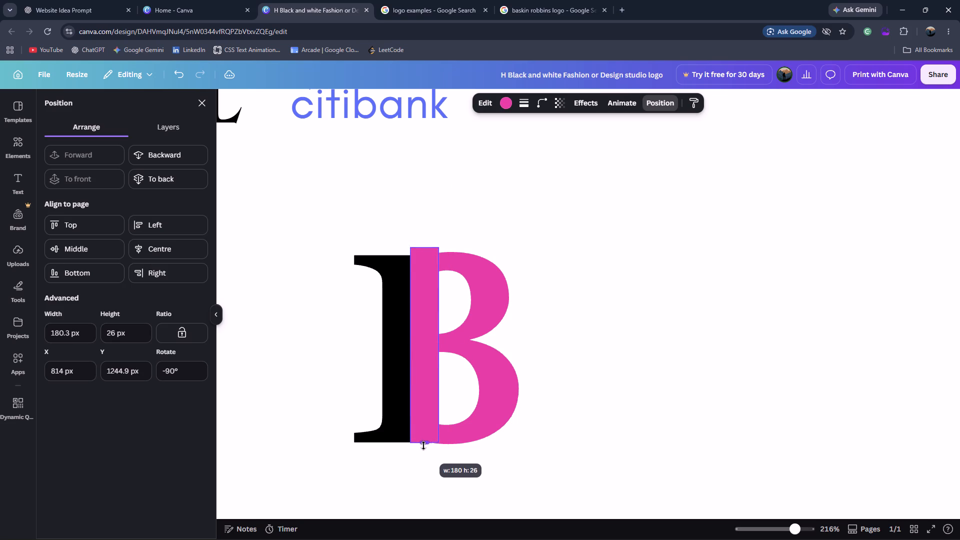
{"action": "left_click_drag", "start_coordinate": [423, 445], "coordinate": [423, 444]}
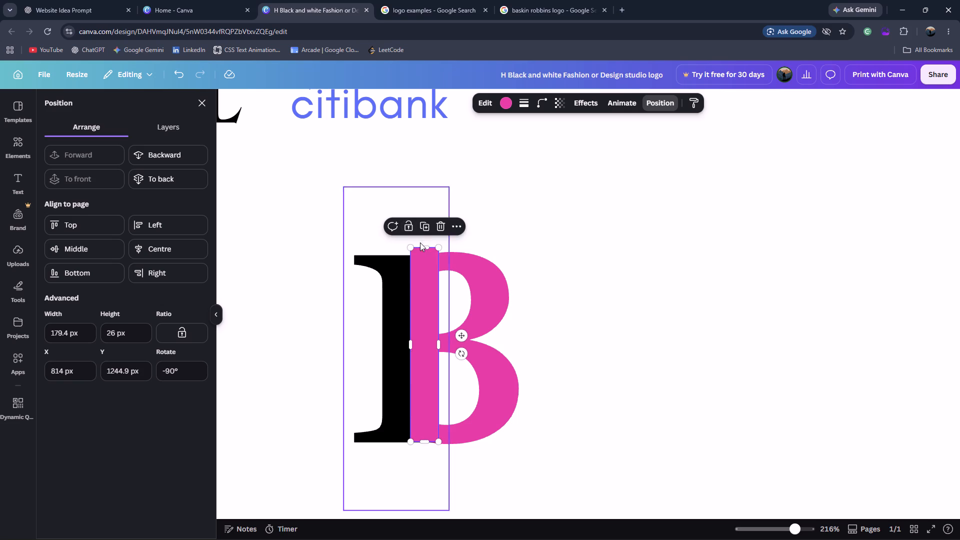
{"action": "left_click_drag", "start_coordinate": [423, 247], "coordinate": [425, 255]}
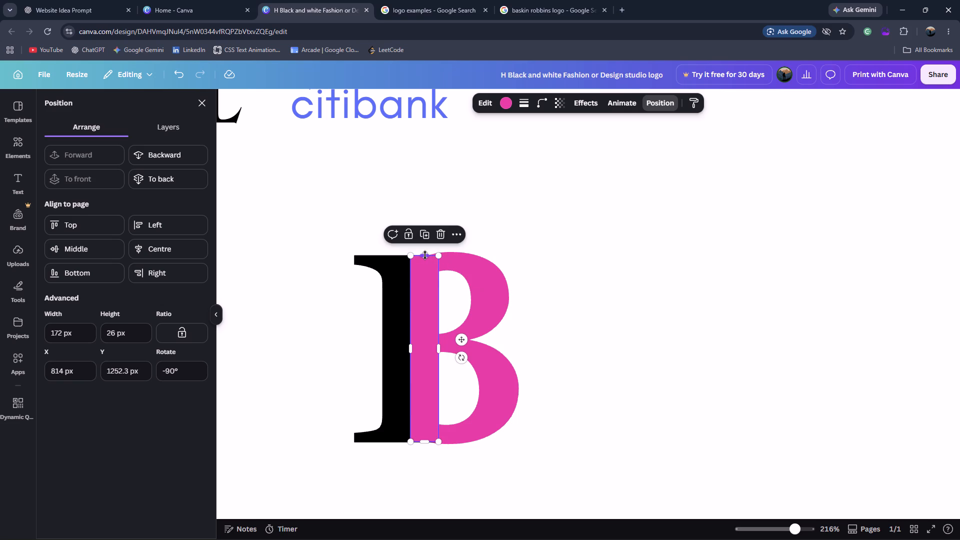
{"action": "left_click", "coordinate": [743, 387]}
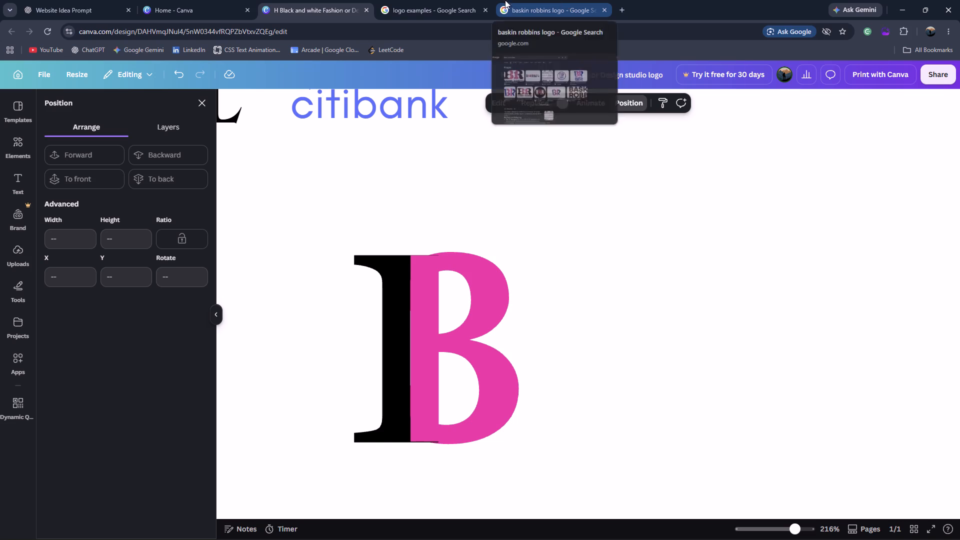
Check the Baskin-Robbins logo references in the Google results against the B, and return to the Canva design.
{"action": "left_click", "coordinate": [434, 0]}
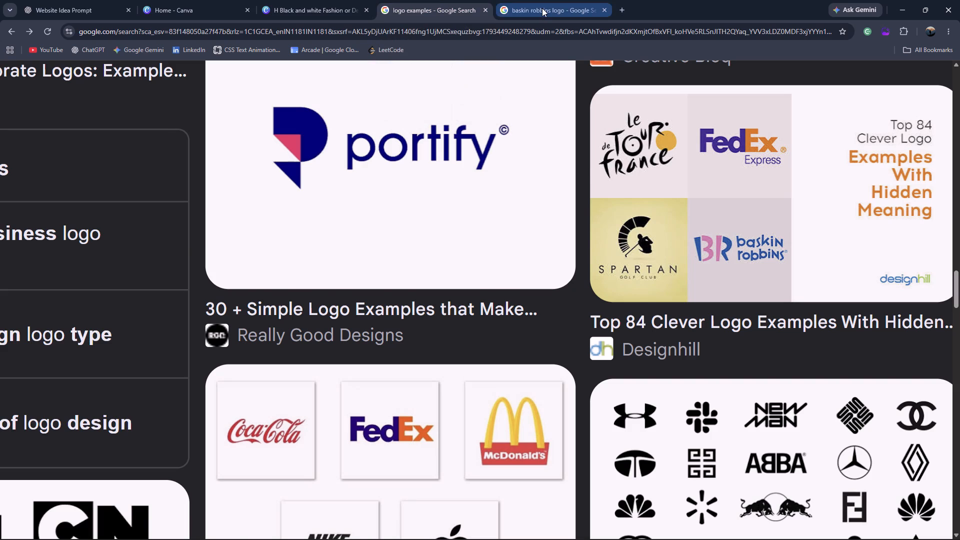
{"action": "left_click", "coordinate": [542, 8]}
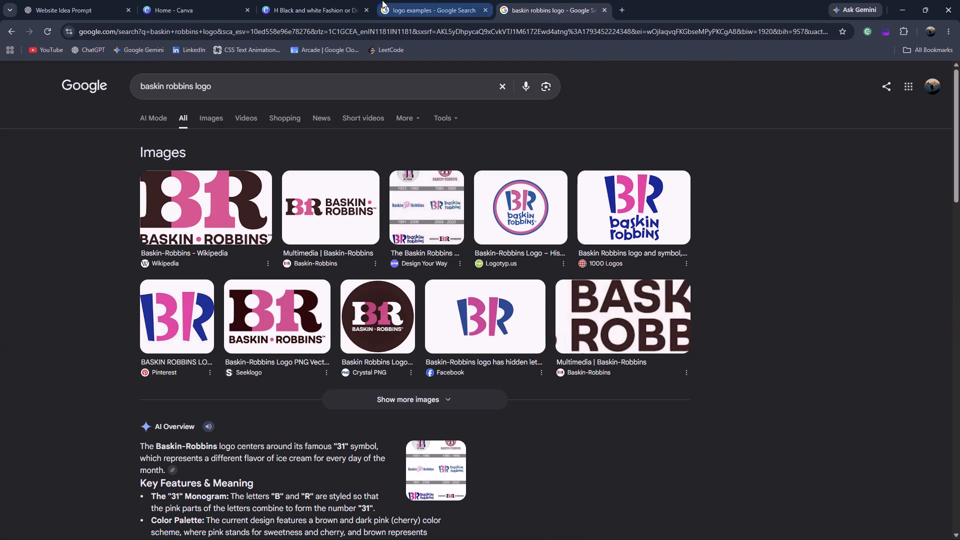
{"action": "left_click", "coordinate": [368, 0]}
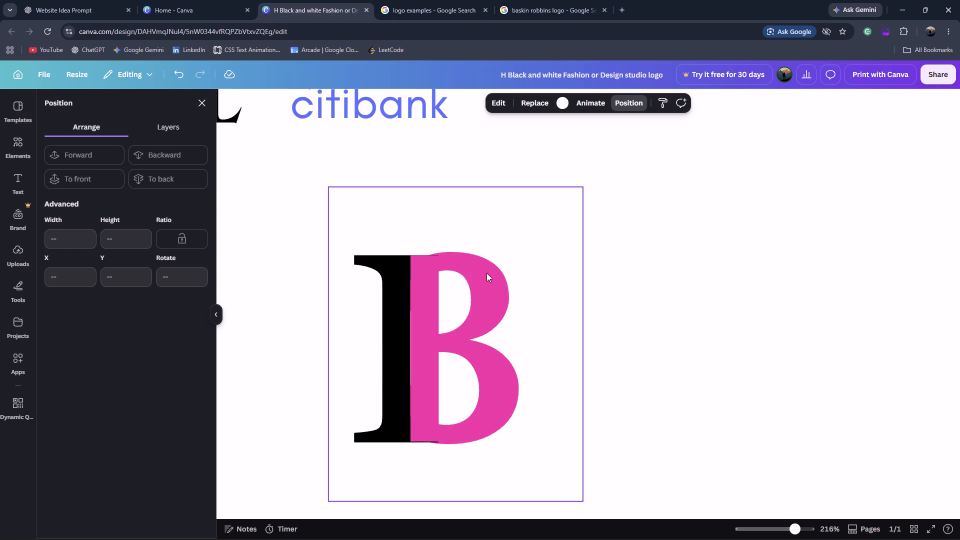
{"action": "left_click", "coordinate": [578, 0]}
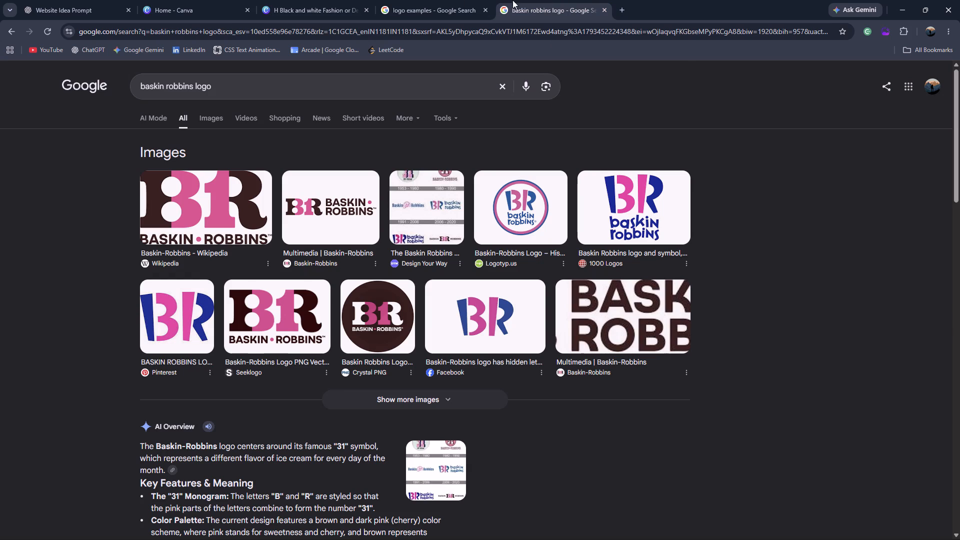
{"action": "left_click", "coordinate": [418, 0]}
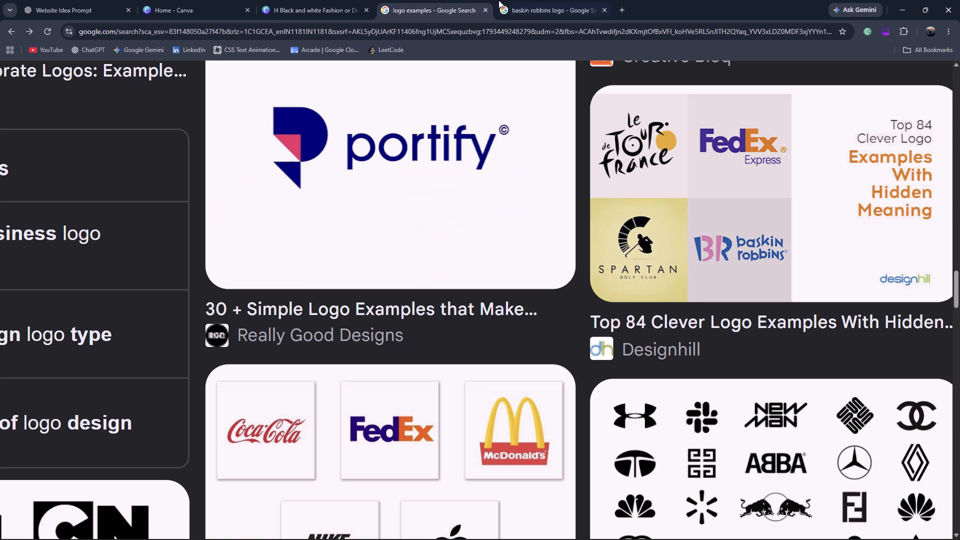
{"action": "left_click", "coordinate": [500, 0]}
{"action": "left_click", "coordinate": [335, 3]}
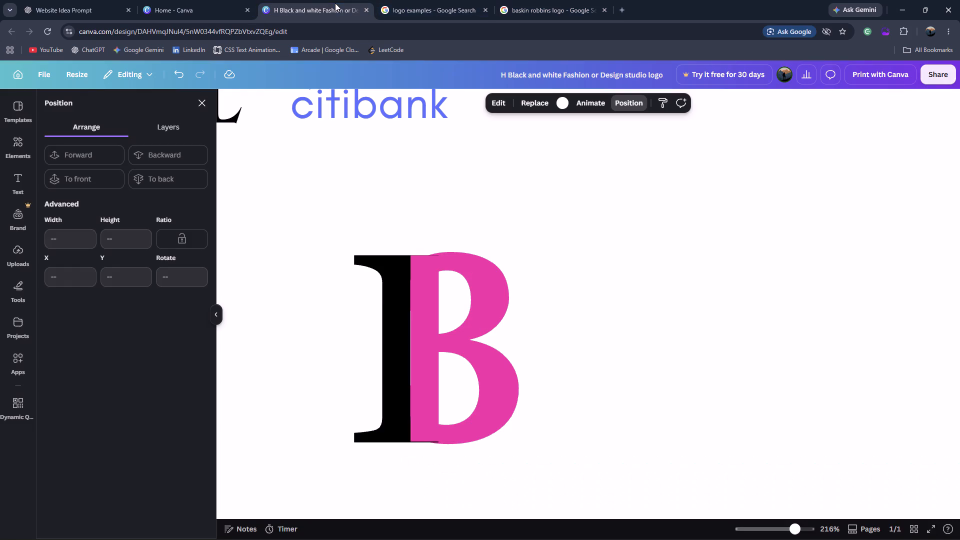
Recolour the pink strip black (#000000) and nudge it slightly left to close the gap beside the I's stem.
{"action": "left_click", "coordinate": [425, 309]}
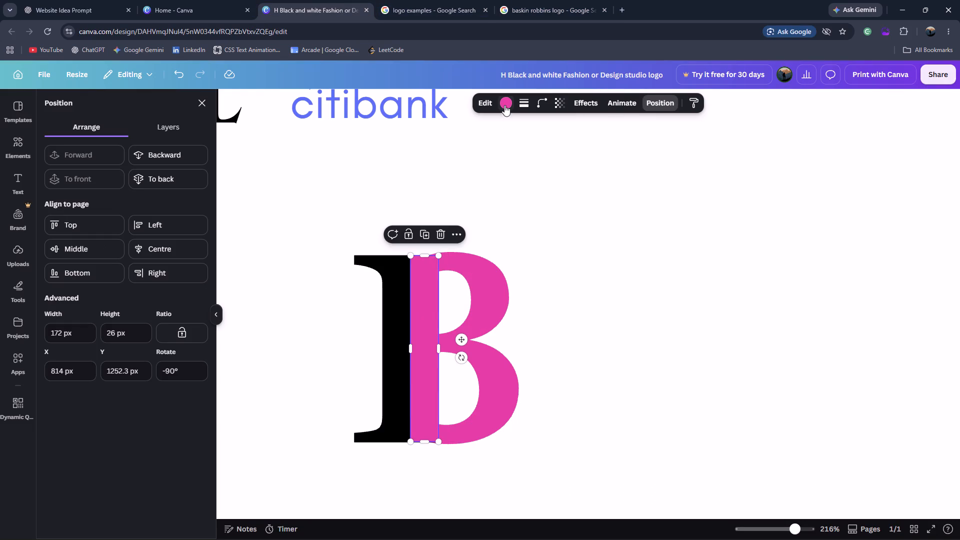
{"action": "left_click", "coordinate": [504, 105]}
{"action": "left_click", "coordinate": [189, 194]}
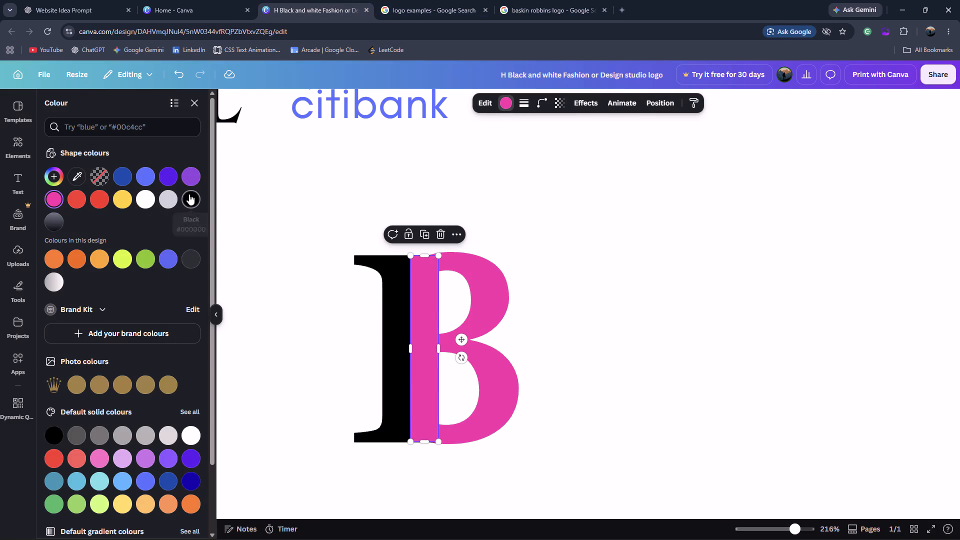
{"action": "left_click", "coordinate": [675, 391]}
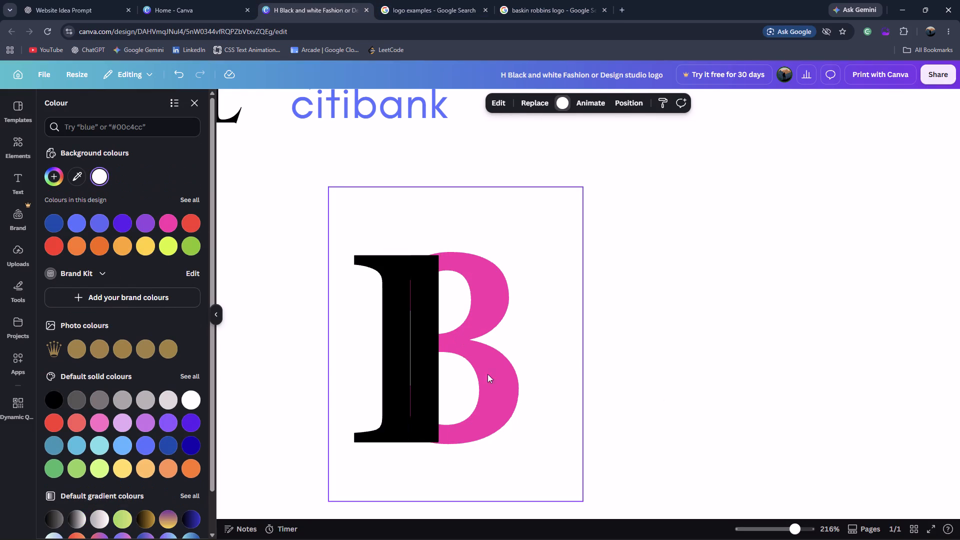
{"action": "left_click", "coordinate": [428, 356]}
{"action": "key", "text": "Left"}
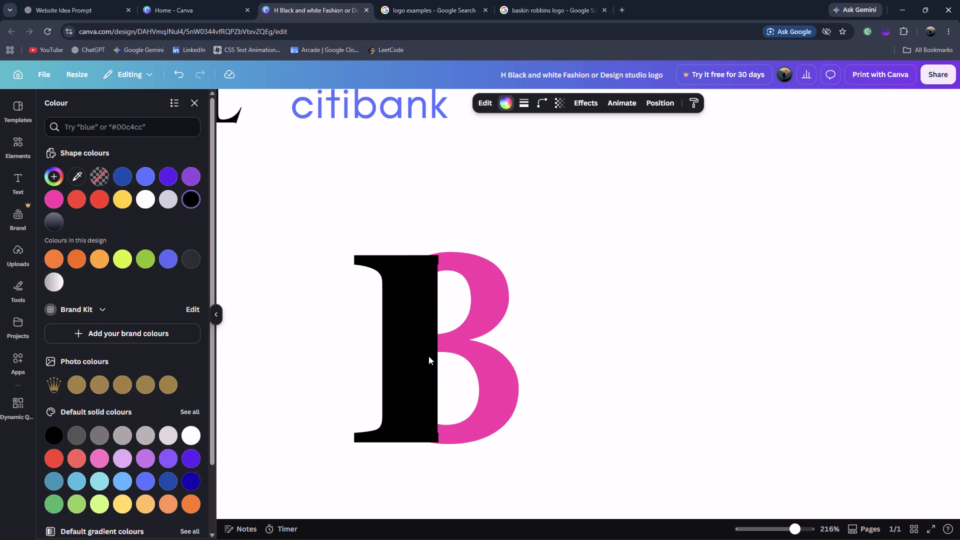
Add a circle shape, bring it down over the Baskin-Robbins B, and shrink it to about 44 px in diameter.
{"action": "left_click", "coordinate": [527, 327]}
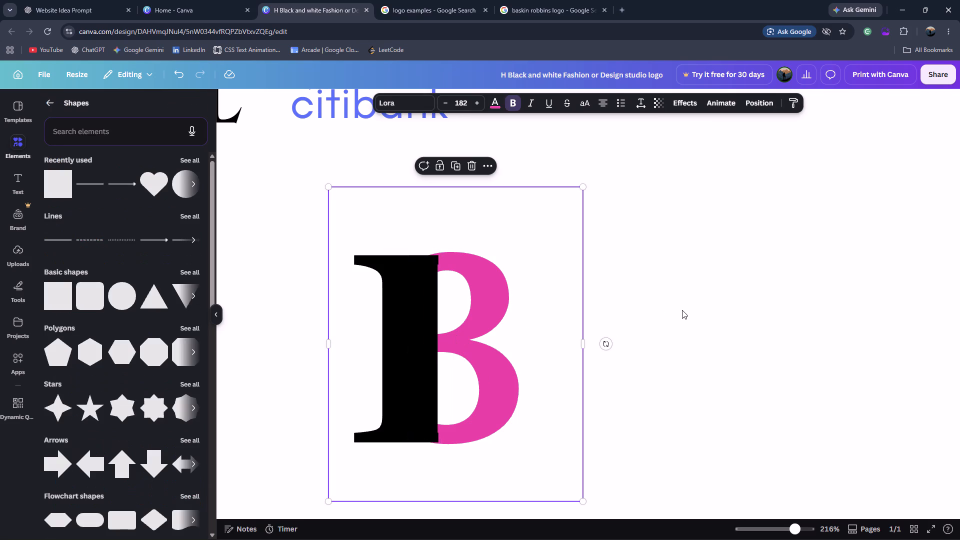
{"action": "left_click", "coordinate": [682, 310]}
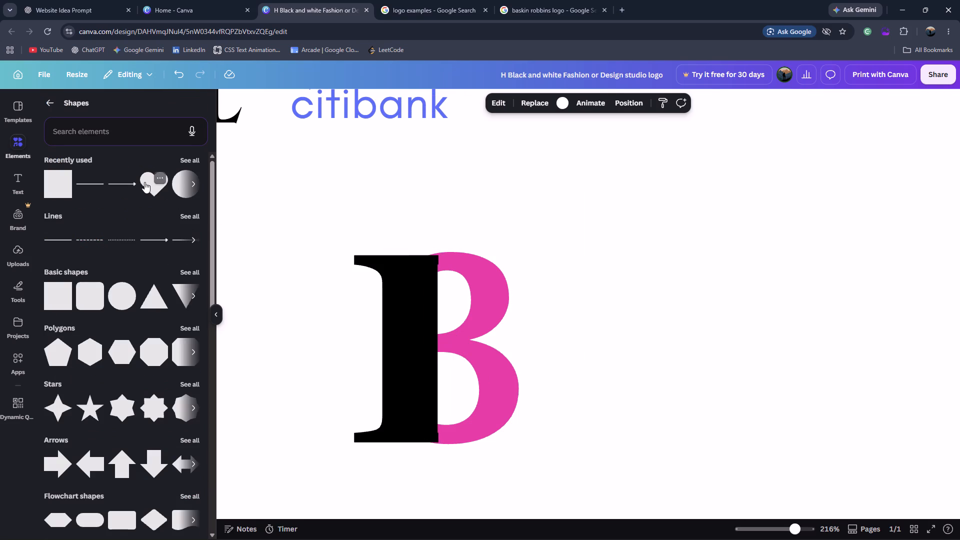
{"action": "scroll", "coordinate": [144, 182], "scroll_direction": "left", "scroll_amount": 1}
{"action": "left_click", "coordinate": [159, 182]}
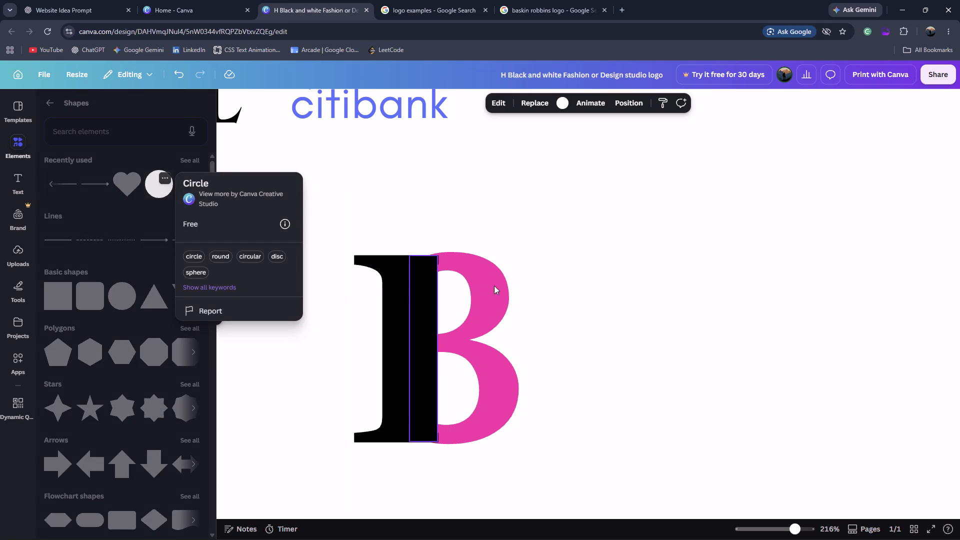
{"action": "left_click", "coordinate": [159, 188]}
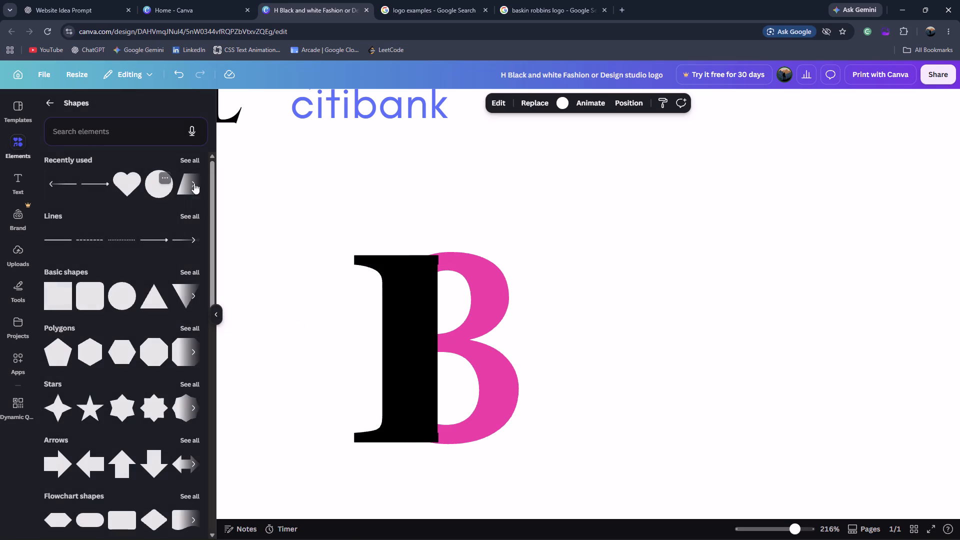
{"action": "left_click", "coordinate": [155, 187]}
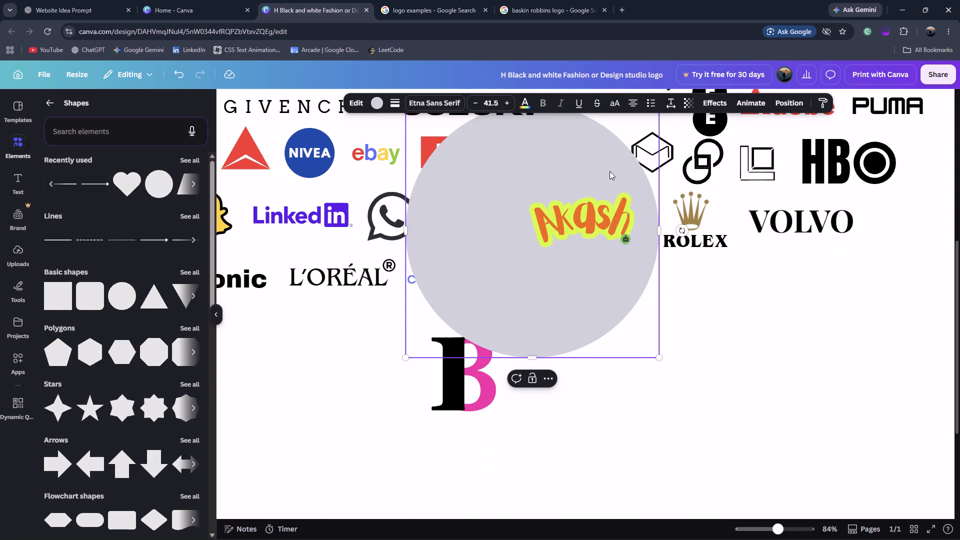
{"action": "left_click_drag", "start_coordinate": [579, 165], "coordinate": [601, 238]}
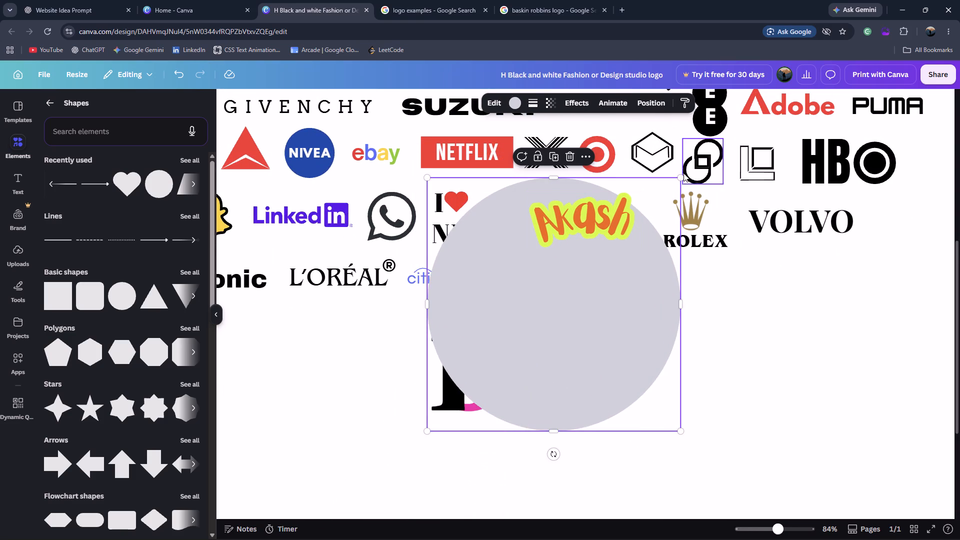
{"action": "left_click_drag", "start_coordinate": [683, 176], "coordinate": [481, 349]}
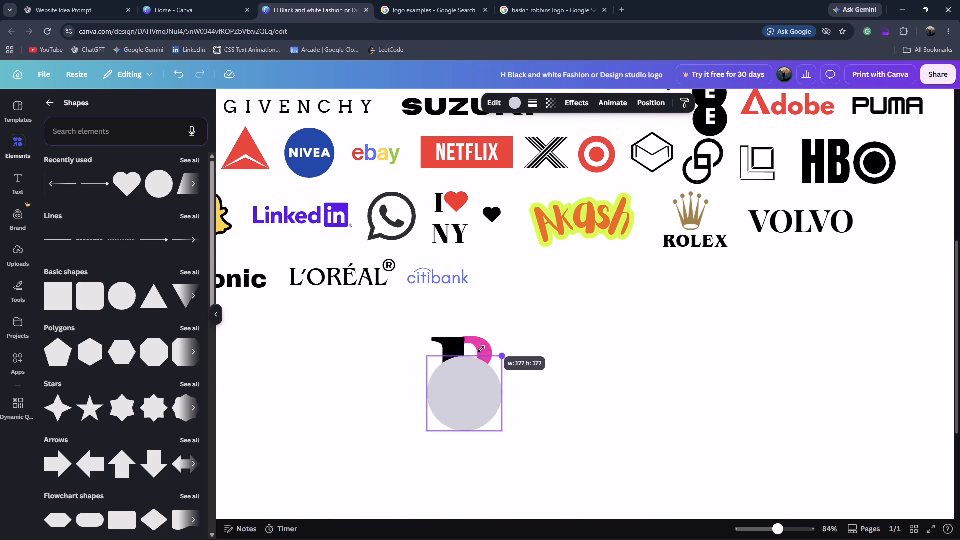
{"action": "left_click_drag", "start_coordinate": [481, 349], "coordinate": [477, 364]}
{"action": "scroll", "coordinate": [573, 359], "scroll_direction": "left", "scroll_amount": 1}
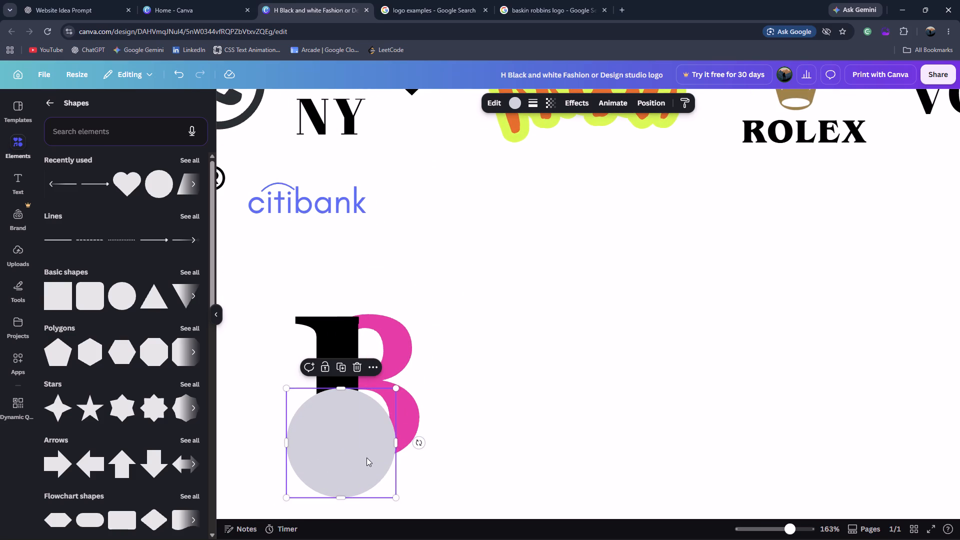
{"action": "left_click_drag", "start_coordinate": [395, 496], "coordinate": [332, 434]}
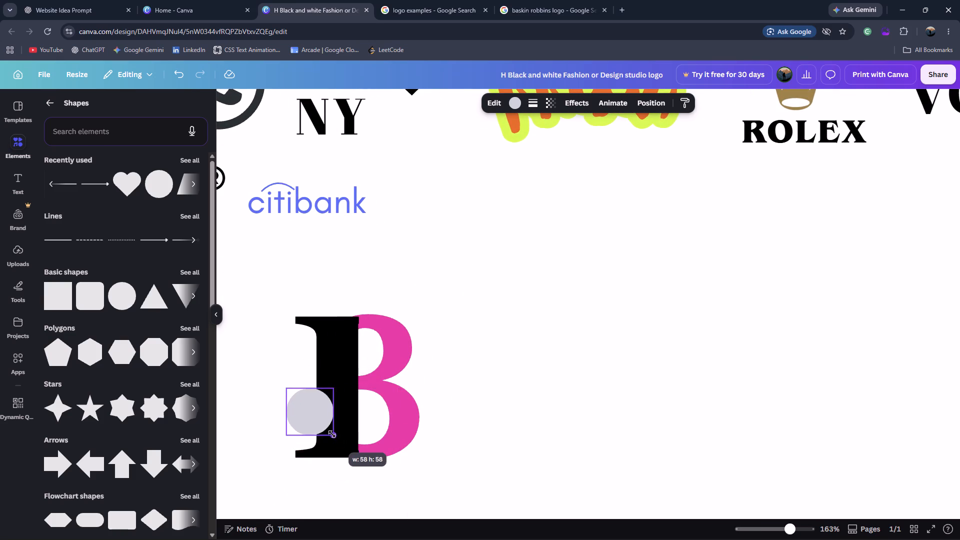
{"action": "left_click_drag", "start_coordinate": [332, 434], "coordinate": [321, 424]}
Move the grey circle over the B's upper counter and enlarge it to about 51 × 52 px.
{"action": "left_click_drag", "start_coordinate": [306, 409], "coordinate": [364, 351]}
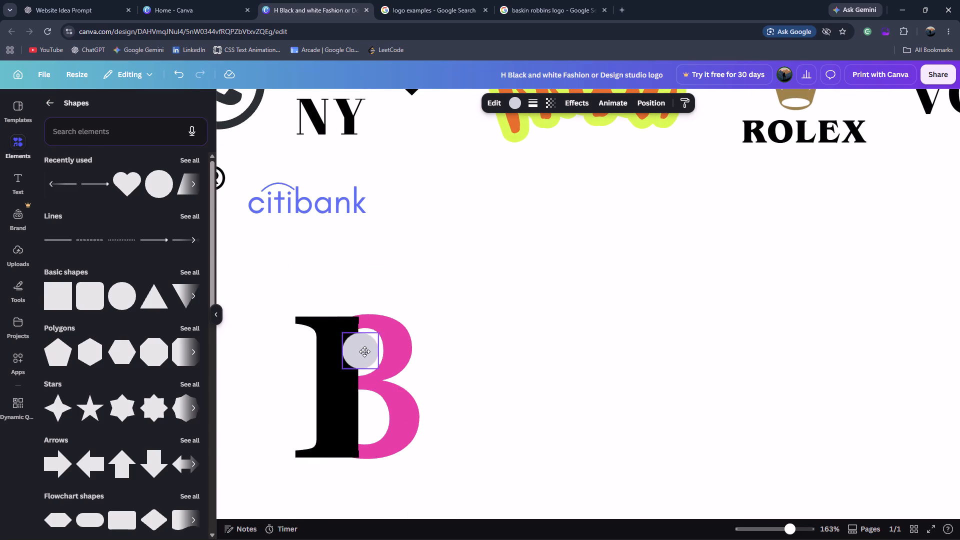
{"action": "left_click_drag", "start_coordinate": [364, 351], "coordinate": [366, 345]}
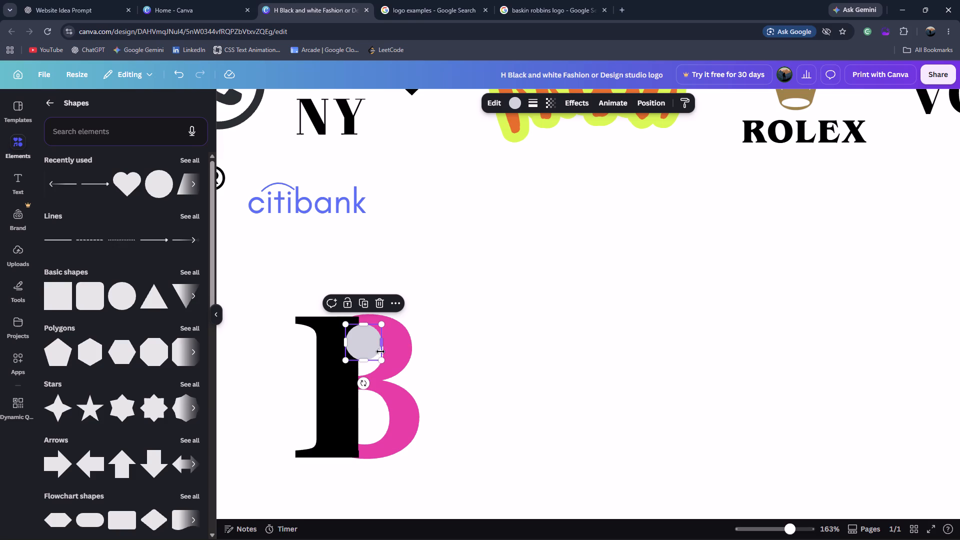
{"action": "left_click_drag", "start_coordinate": [370, 348], "coordinate": [366, 358]}
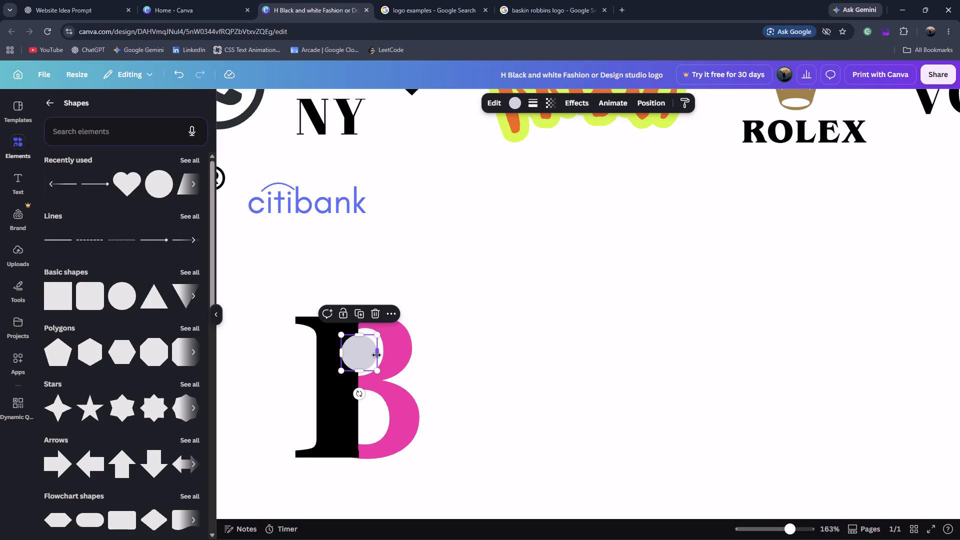
{"action": "left_click_drag", "start_coordinate": [377, 355], "coordinate": [382, 352]}
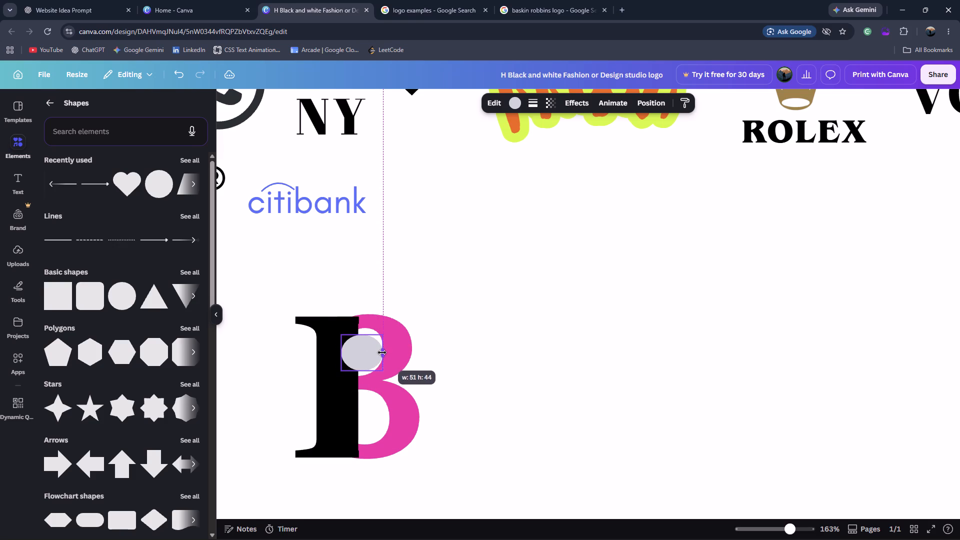
{"action": "left_click_drag", "start_coordinate": [364, 334], "coordinate": [364, 328]}
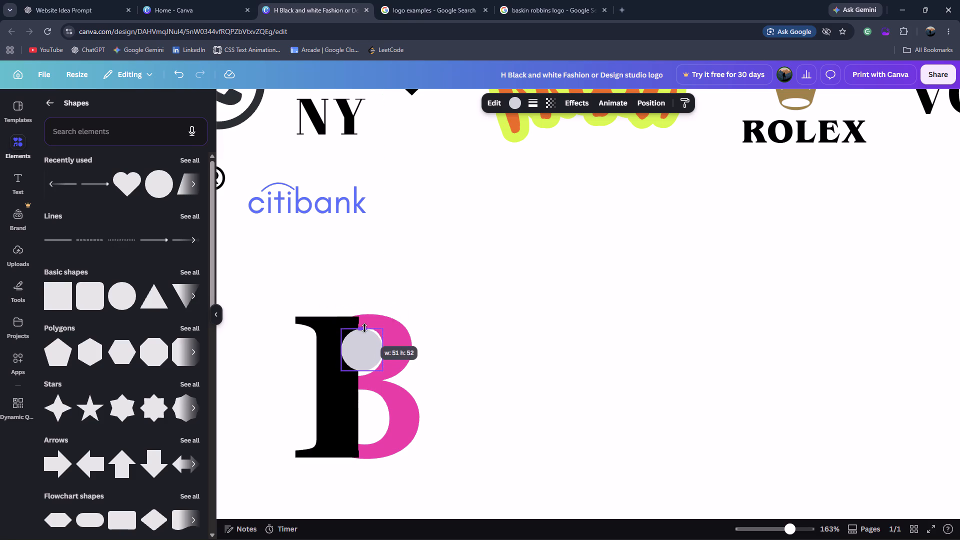
{"action": "left_click", "coordinate": [363, 342]}
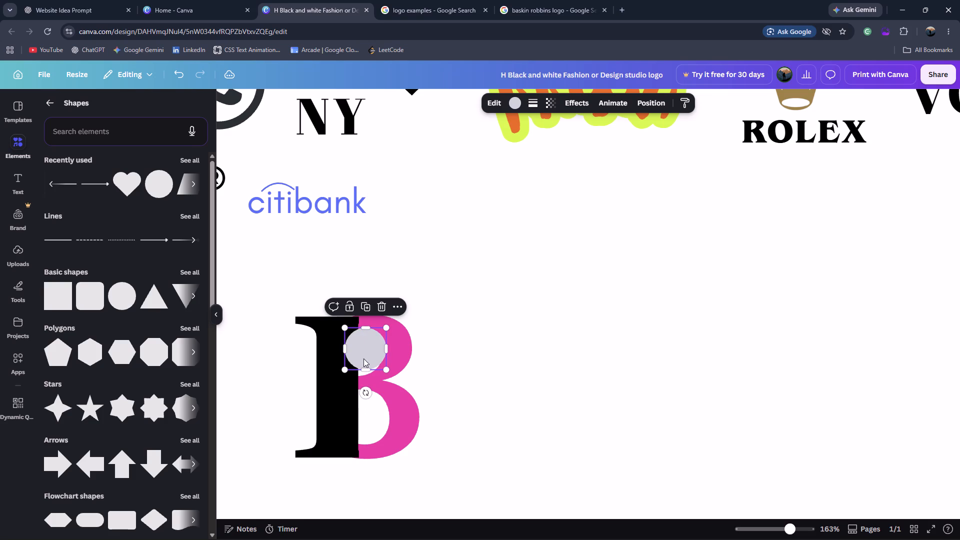
Stretch the grey circle into a slightly taller oval filling the B's upper counter, and nudge it slightly down.
{"action": "left_click", "coordinate": [362, 369]}
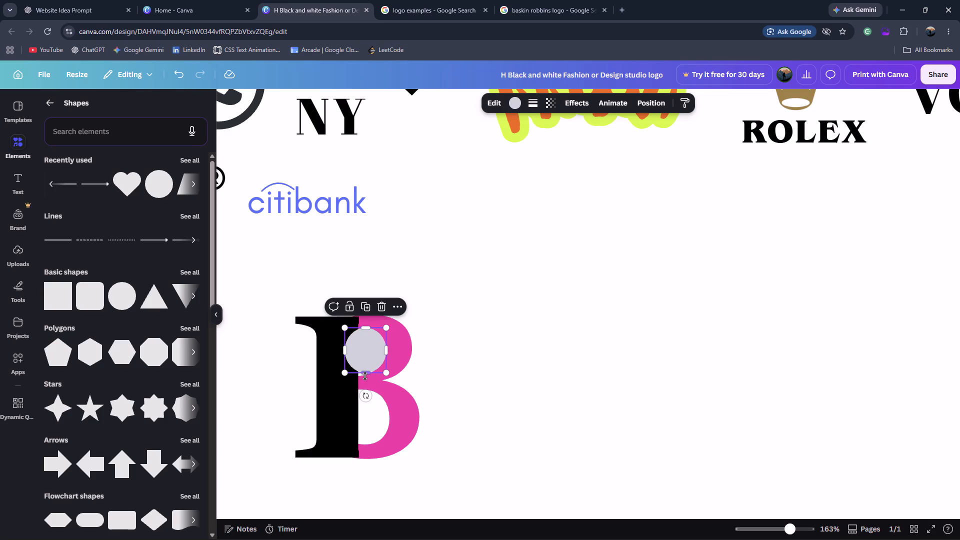
{"action": "double_click", "coordinate": [365, 376]}
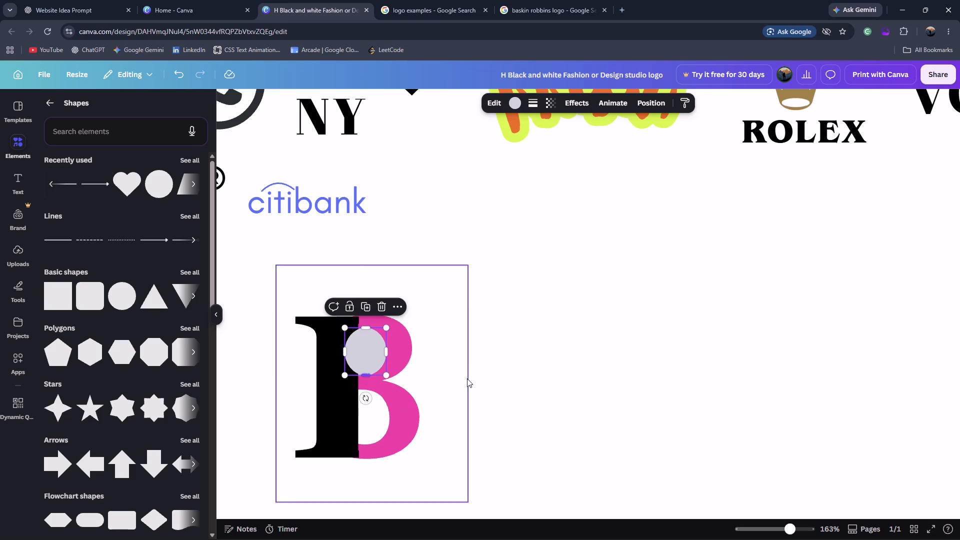
{"action": "left_click", "coordinate": [496, 380]}
{"action": "left_click", "coordinate": [354, 357]}
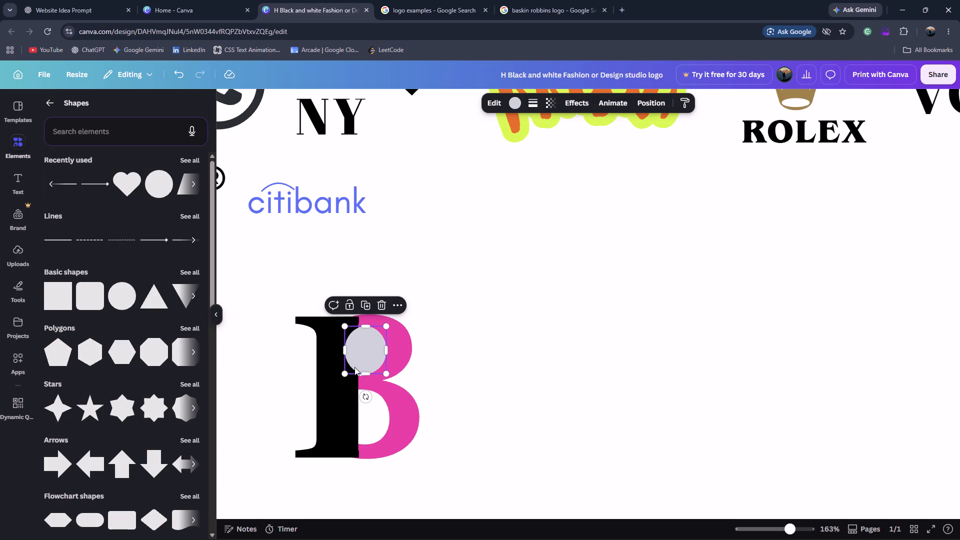
{"action": "left_click", "coordinate": [361, 371]}
{"action": "left_click", "coordinate": [476, 391]}
{"action": "left_click", "coordinate": [376, 361]}
{"action": "key", "text": "Down"}
{"action": "key", "text": "Down"}
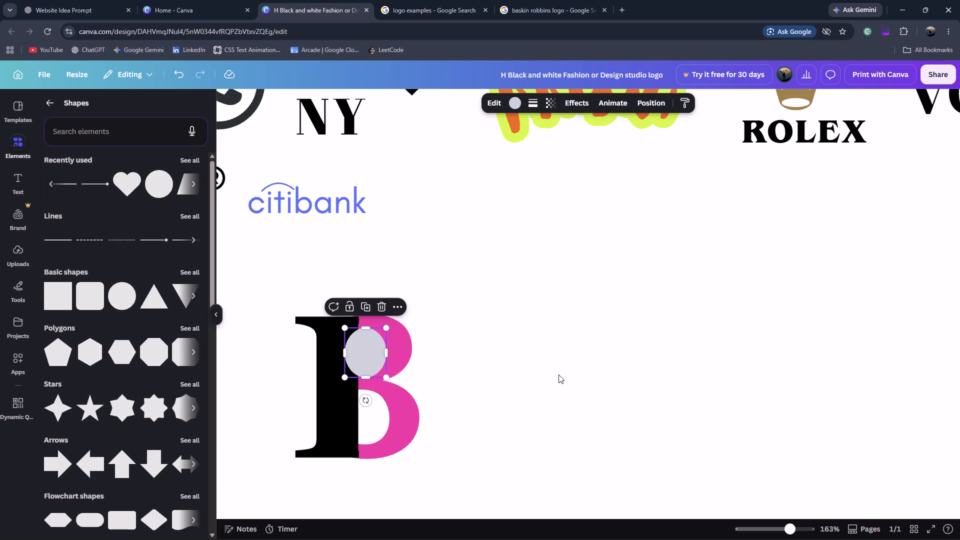
Recolour the grey oval white.
{"action": "left_click", "coordinate": [515, 106]}
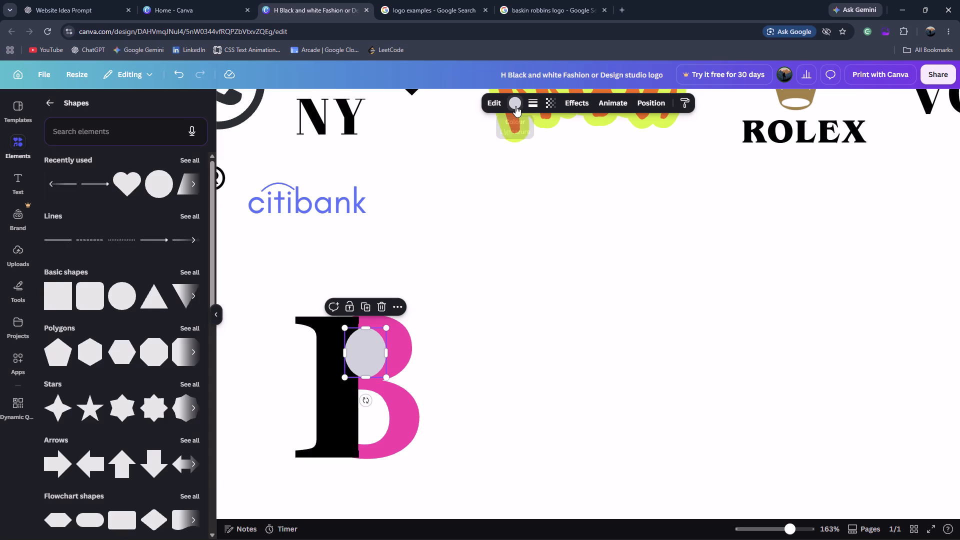
{"action": "left_click", "coordinate": [125, 203]}
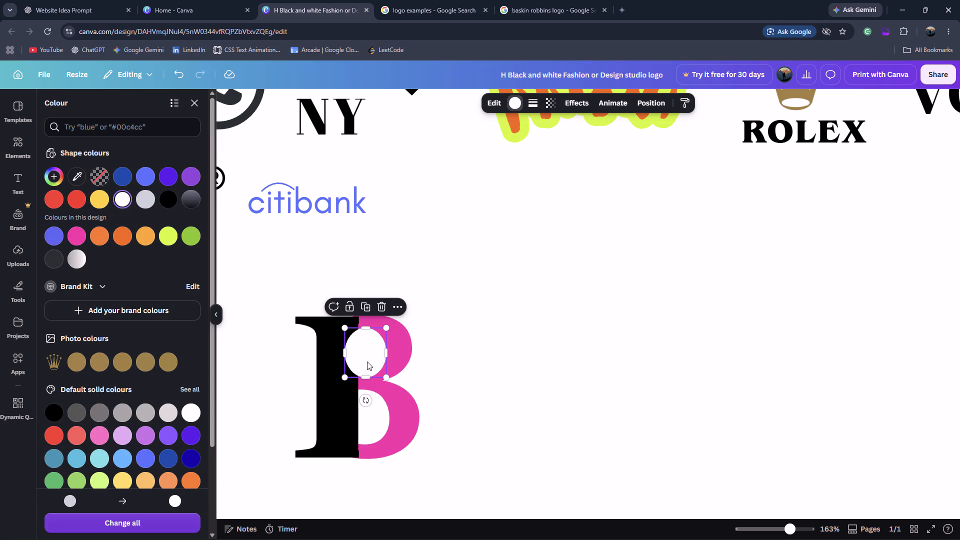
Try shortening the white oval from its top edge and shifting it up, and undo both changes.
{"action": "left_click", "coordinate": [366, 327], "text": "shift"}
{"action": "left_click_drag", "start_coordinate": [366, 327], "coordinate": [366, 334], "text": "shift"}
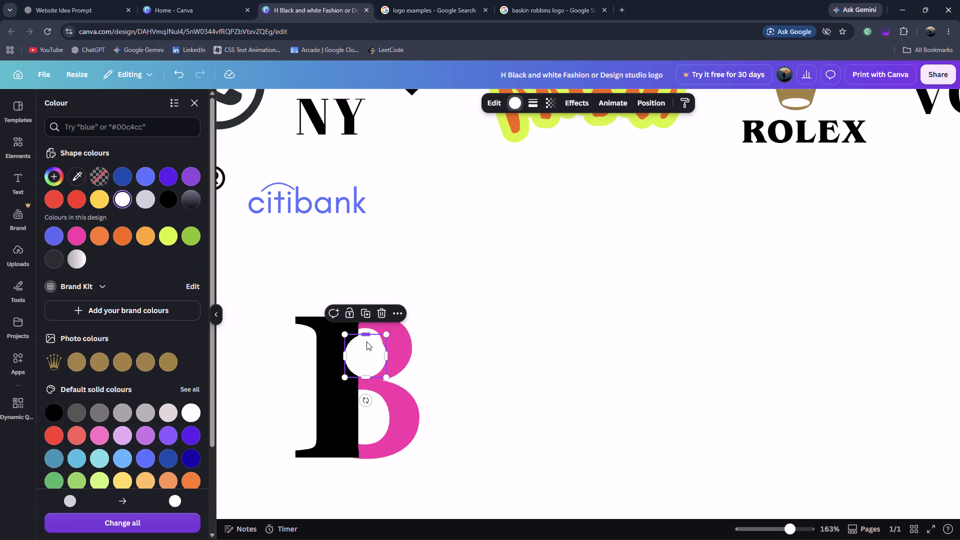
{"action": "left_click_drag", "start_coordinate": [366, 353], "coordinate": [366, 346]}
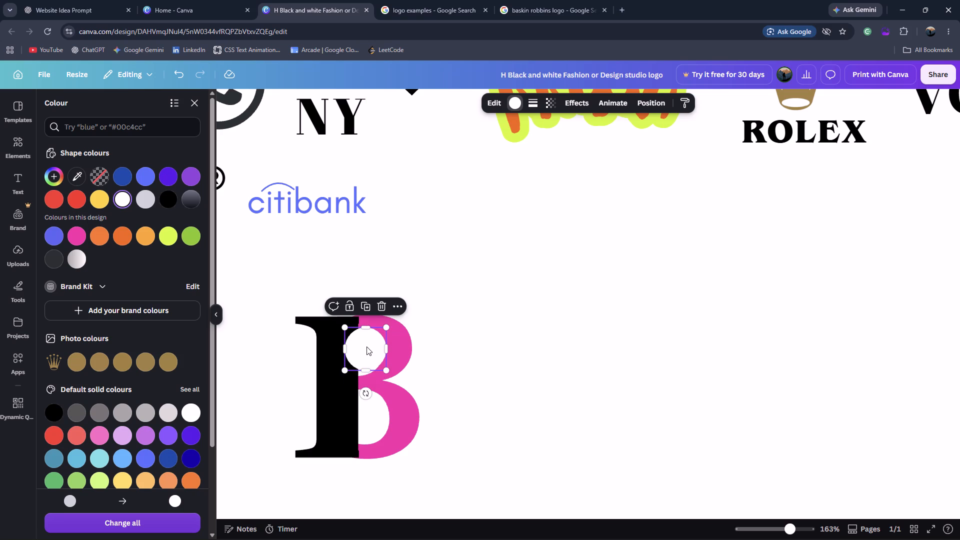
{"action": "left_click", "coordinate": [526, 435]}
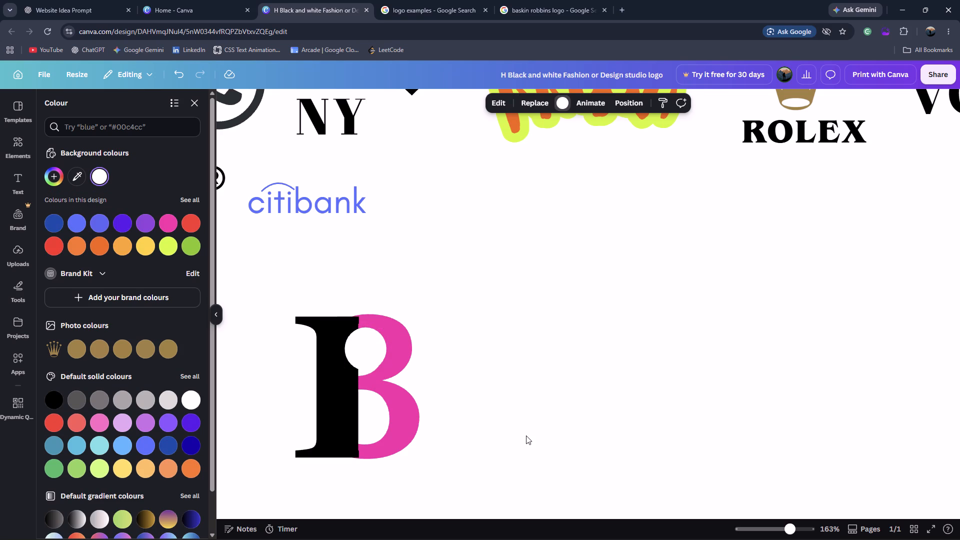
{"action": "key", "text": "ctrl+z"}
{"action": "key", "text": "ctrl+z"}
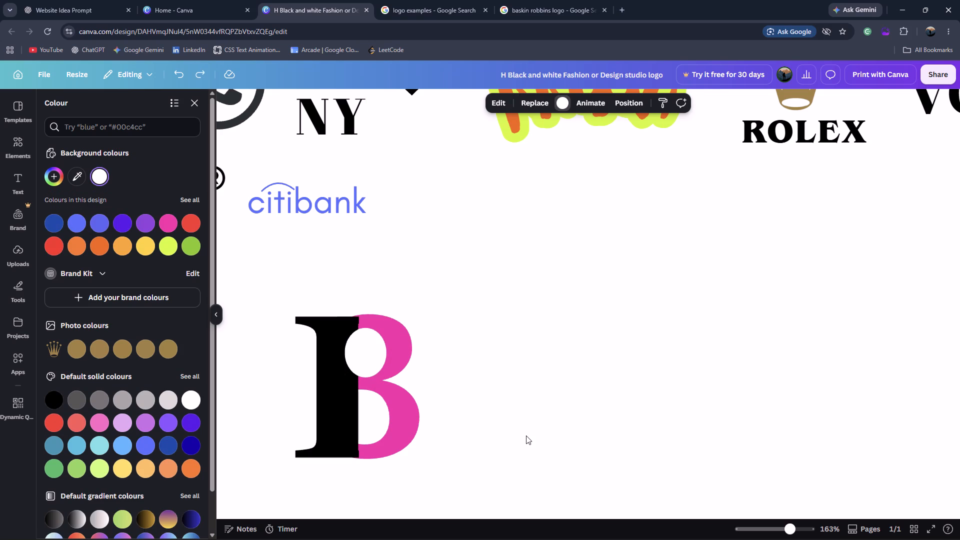
Duplicate the white oval, position the copy over the B's lower counter, and lengthen it slightly.
{"action": "left_click", "coordinate": [360, 360]}
{"action": "key", "text": "ctrl+d"}
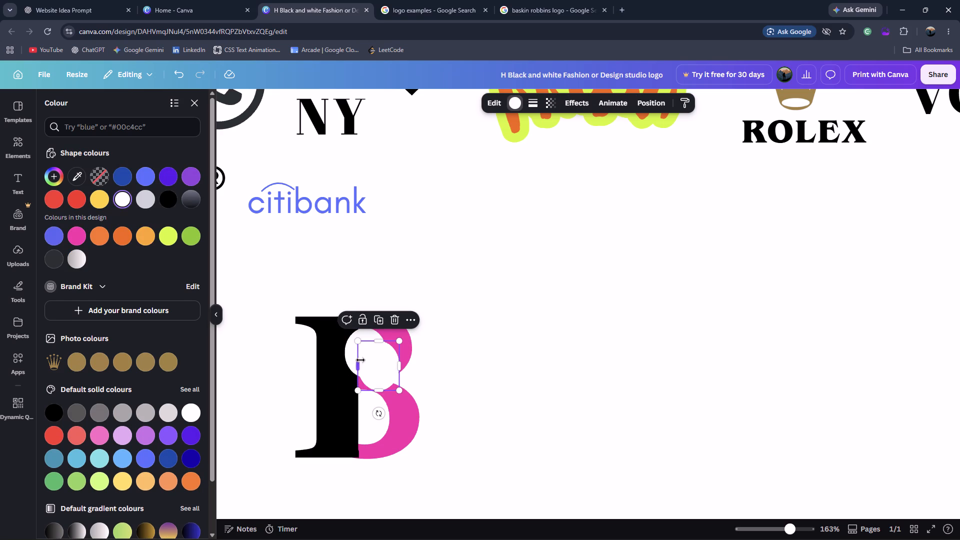
{"action": "left_click_drag", "start_coordinate": [372, 367], "coordinate": [361, 421]}
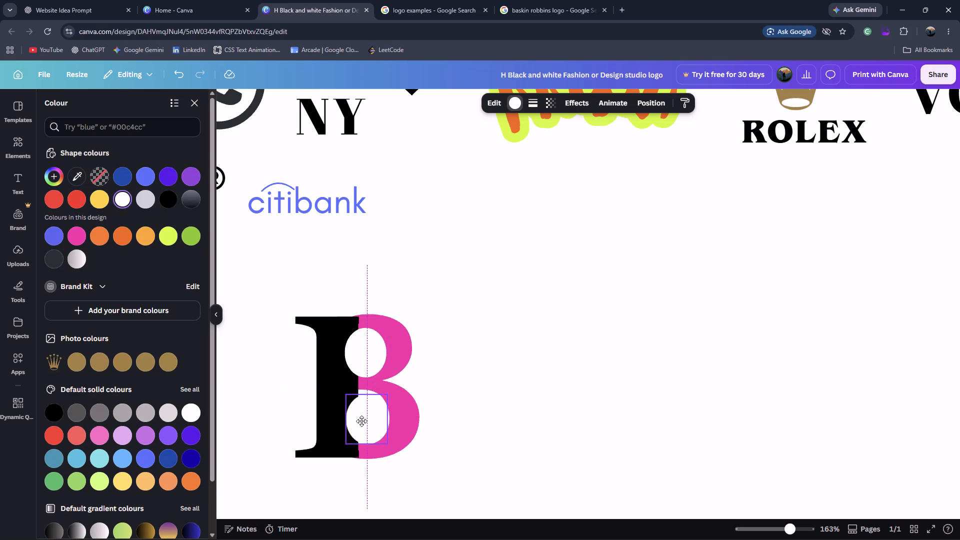
{"action": "left_click_drag", "start_coordinate": [361, 421], "coordinate": [362, 409]}
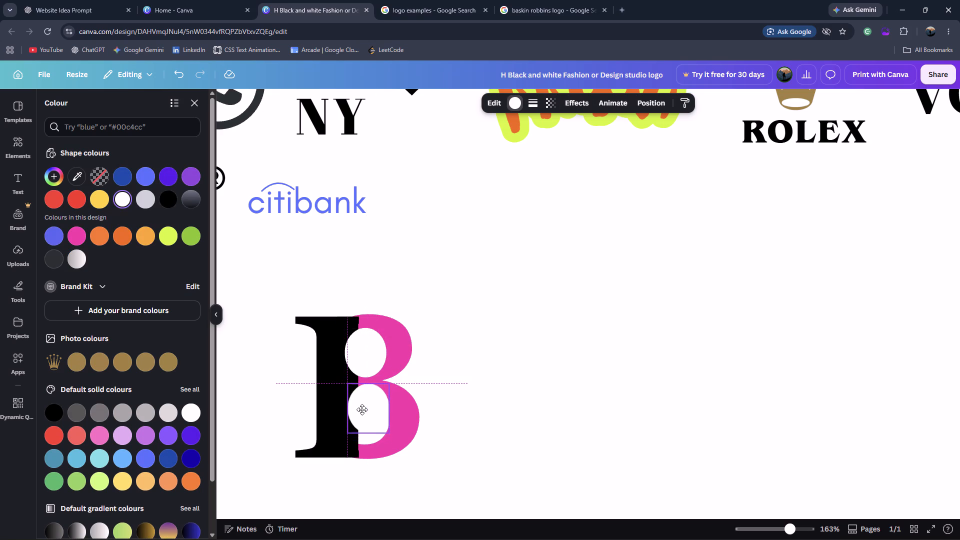
{"action": "left_click_drag", "start_coordinate": [362, 409], "coordinate": [361, 410]}
{"action": "left_click", "coordinate": [367, 434]}
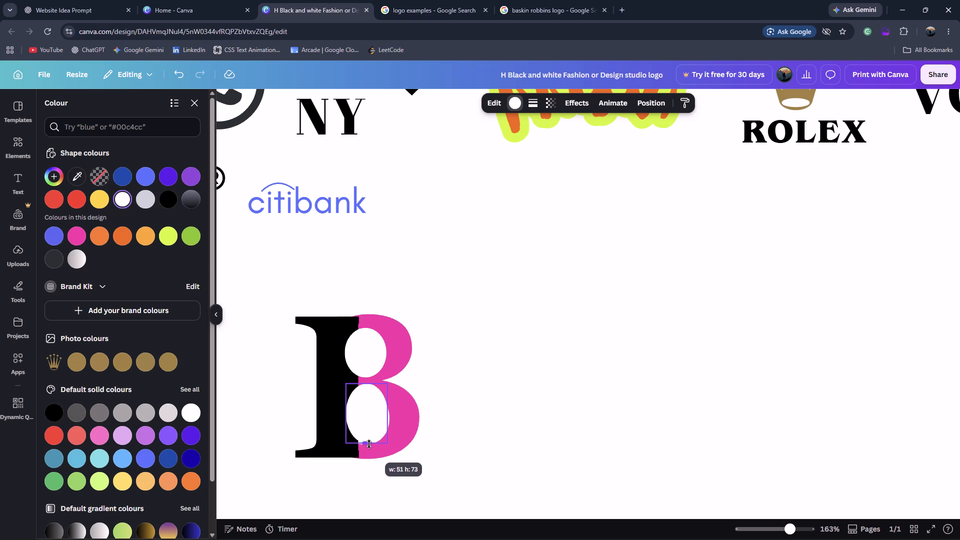
{"action": "left_click_drag", "start_coordinate": [371, 418], "coordinate": [371, 424]}
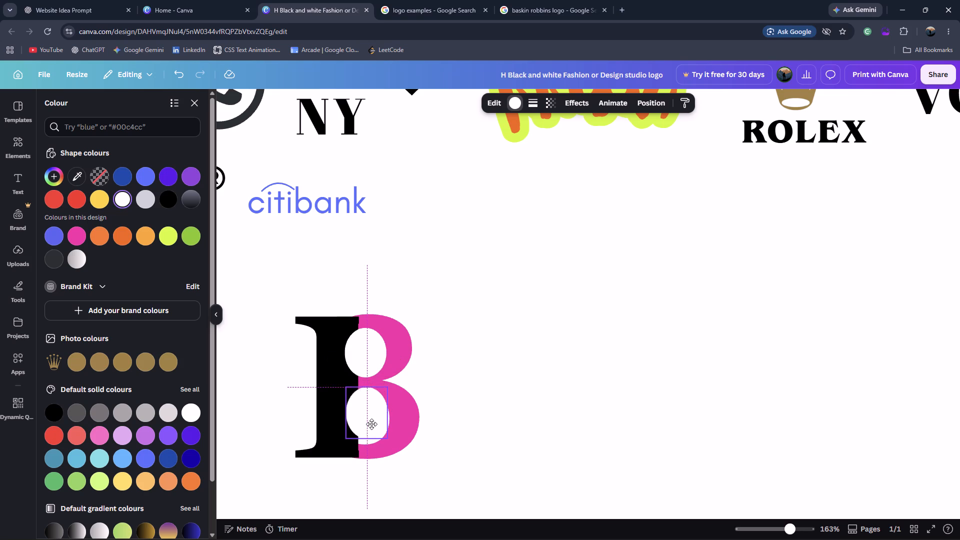
{"action": "left_click_drag", "start_coordinate": [371, 424], "coordinate": [373, 428]}
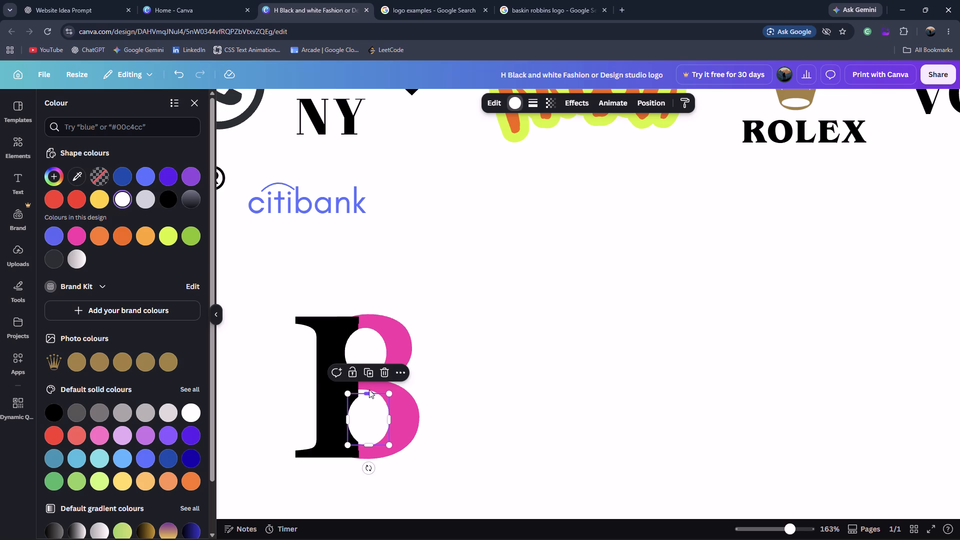
Stretch the lower white oval to about 72 px tall and widen it slightly to fill the B's lower counter.
{"action": "left_click", "coordinate": [367, 391]}
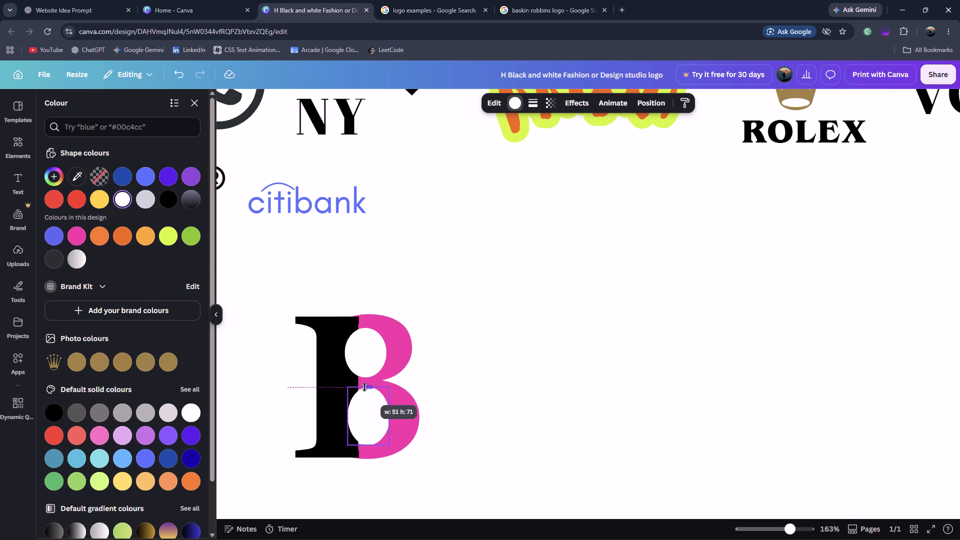
{"action": "left_click", "coordinate": [535, 428]}
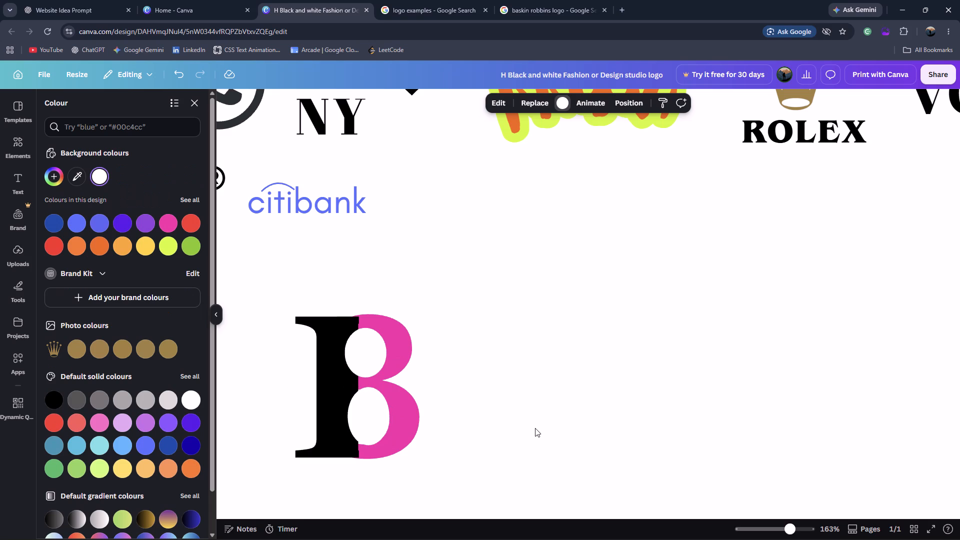
{"action": "left_click", "coordinate": [370, 429]}
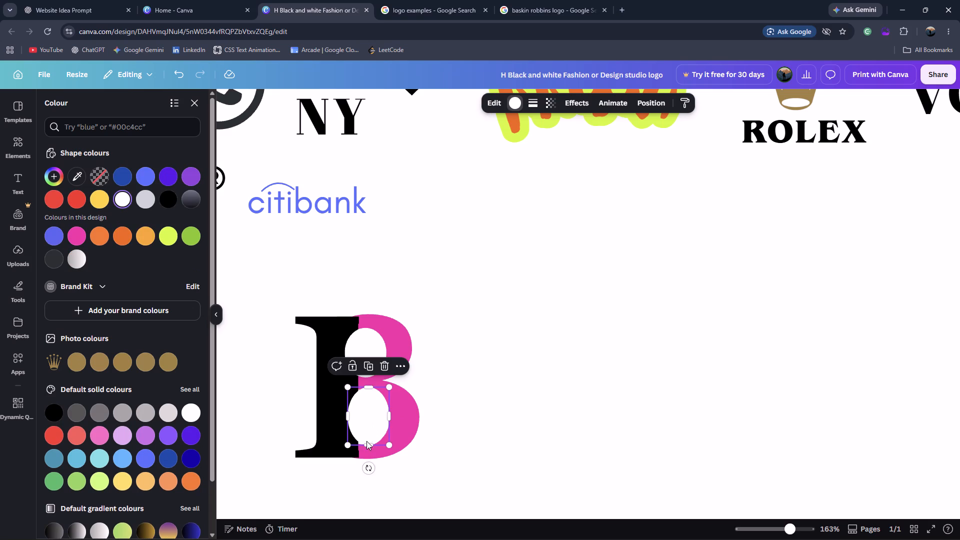
{"action": "left_click", "coordinate": [366, 443]}
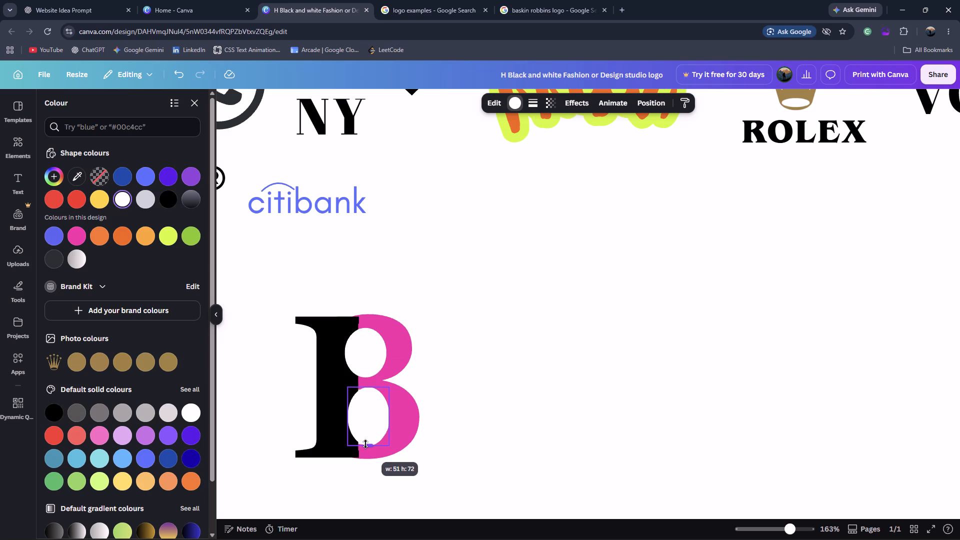
{"action": "left_click", "coordinate": [462, 444]}
{"action": "left_click", "coordinate": [378, 411]}
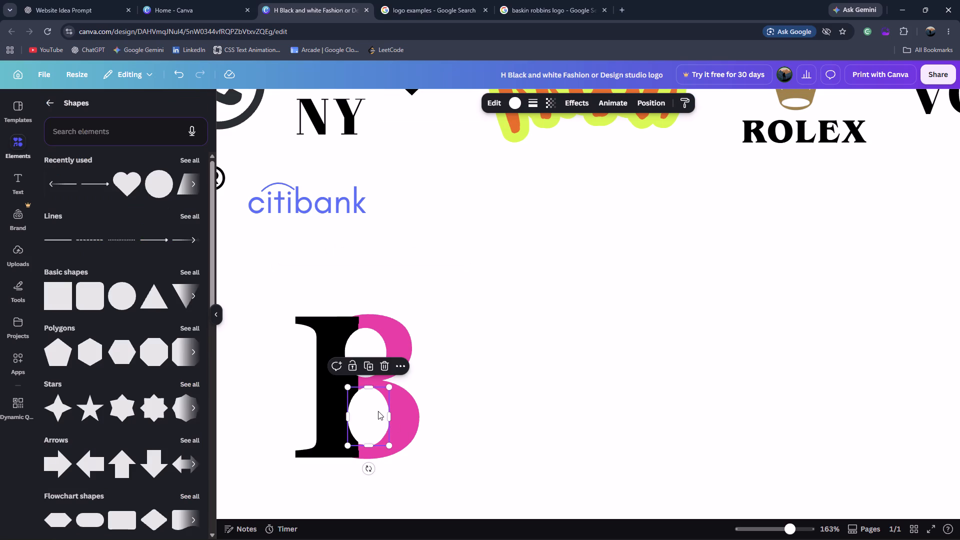
{"action": "left_click", "coordinate": [391, 416]}
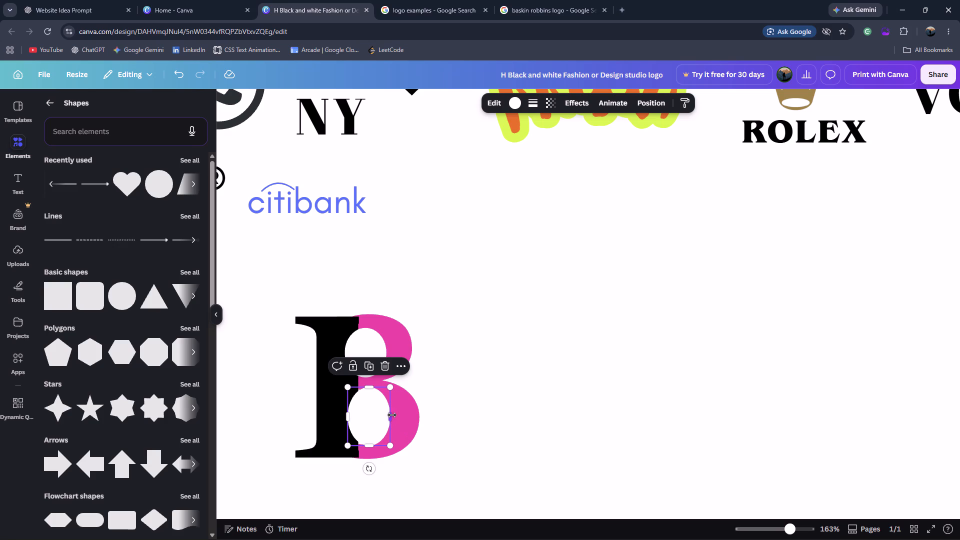
{"action": "left_click", "coordinate": [369, 387]}
{"action": "left_click", "coordinate": [463, 442]}
{"action": "left_click", "coordinate": [546, 441]}
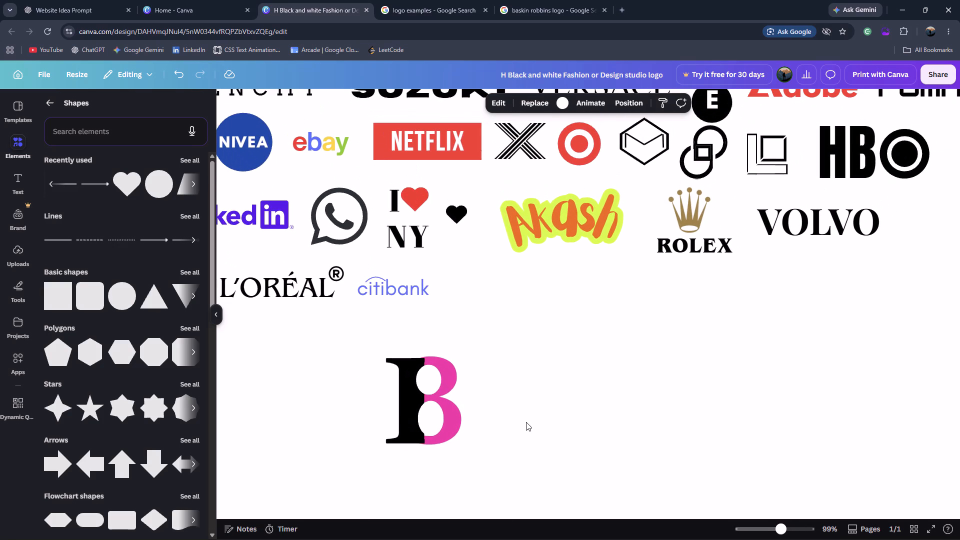
Nudge the black strip slightly down to line its ends up with the black I.
{"action": "left_click", "coordinate": [415, 430]}
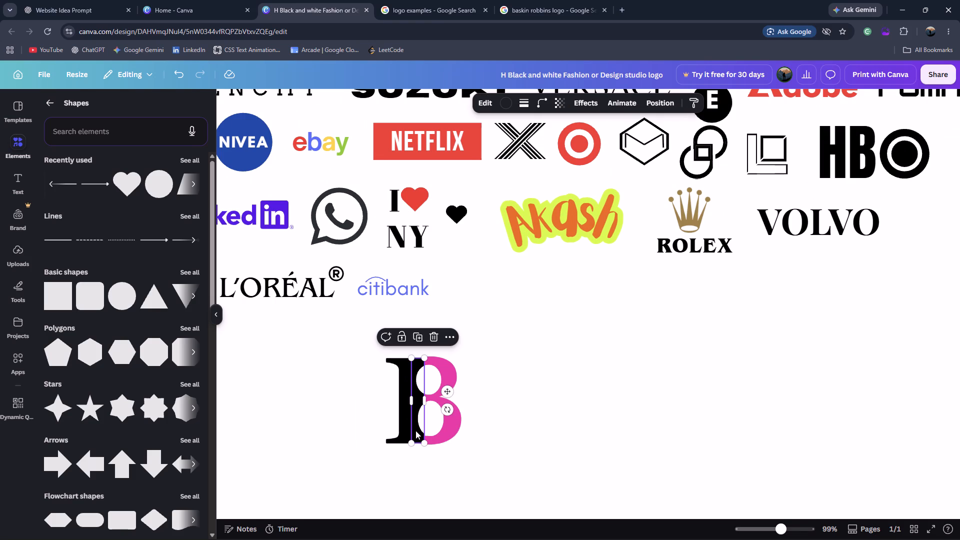
{"action": "key", "text": "Down"}
{"action": "key", "text": "Down"}
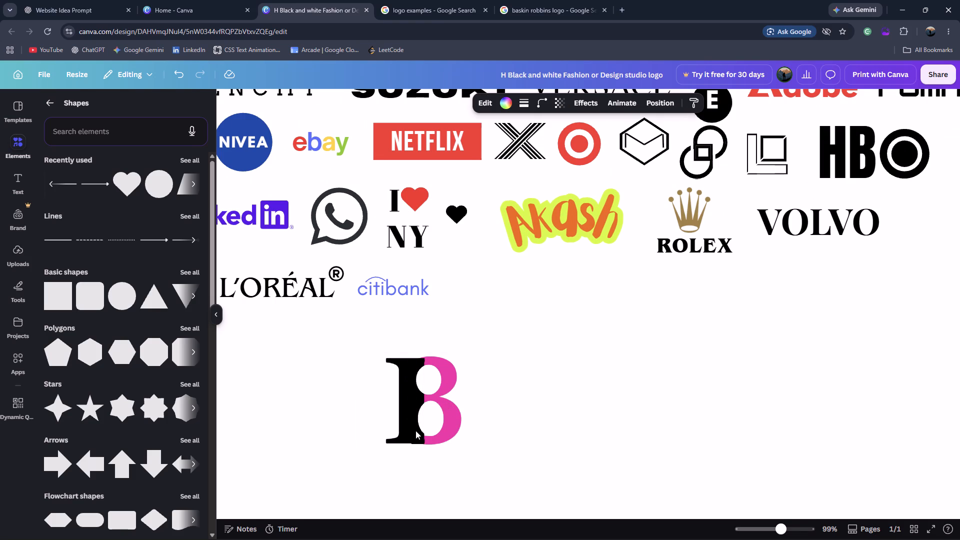
{"action": "key", "text": "Up"}
{"action": "left_click", "coordinate": [415, 430]}
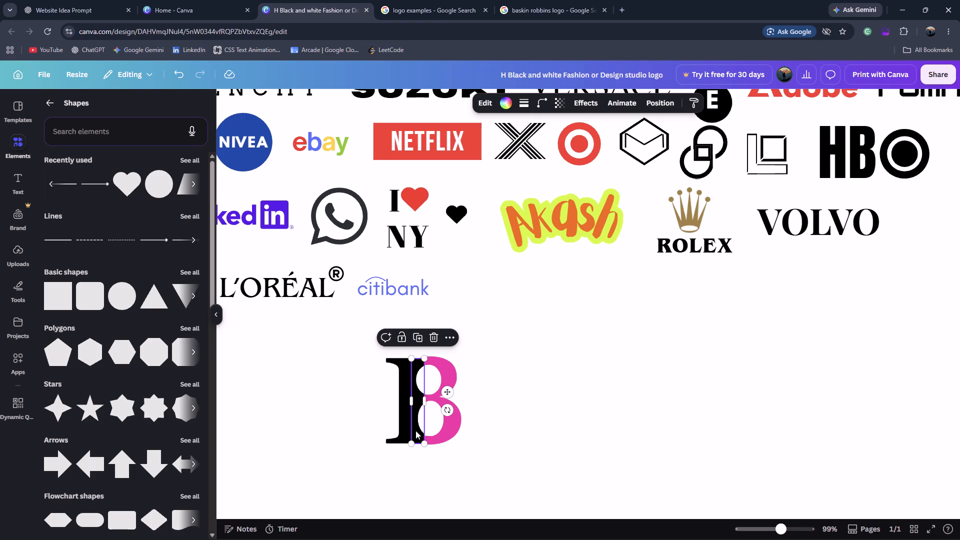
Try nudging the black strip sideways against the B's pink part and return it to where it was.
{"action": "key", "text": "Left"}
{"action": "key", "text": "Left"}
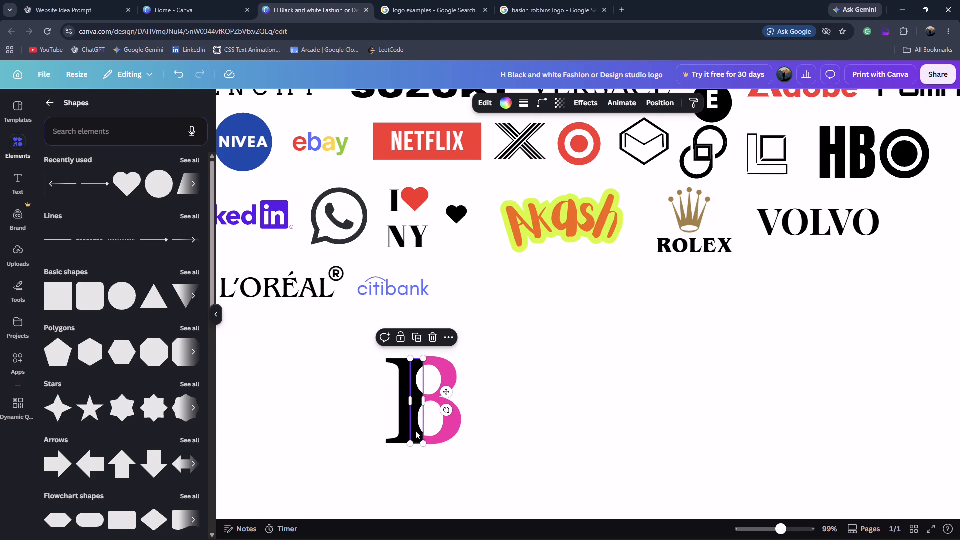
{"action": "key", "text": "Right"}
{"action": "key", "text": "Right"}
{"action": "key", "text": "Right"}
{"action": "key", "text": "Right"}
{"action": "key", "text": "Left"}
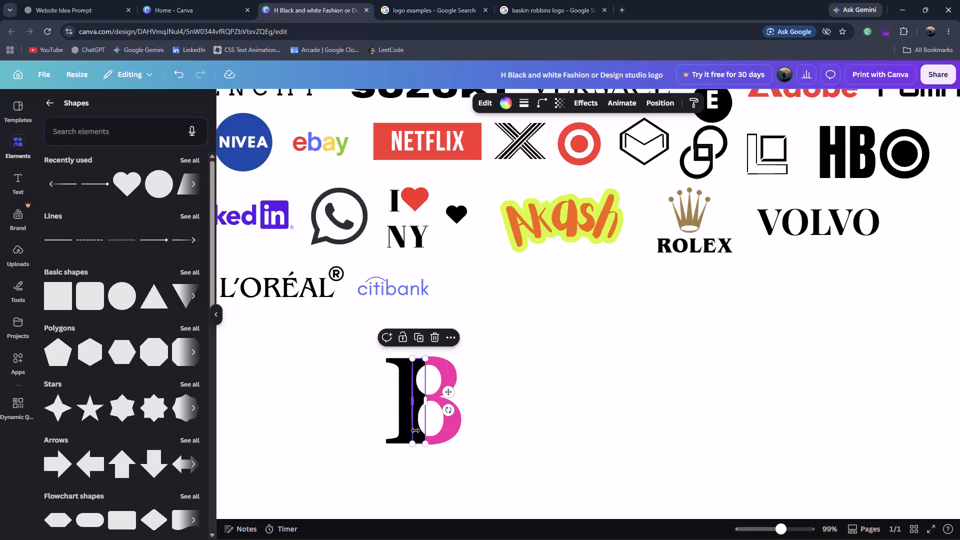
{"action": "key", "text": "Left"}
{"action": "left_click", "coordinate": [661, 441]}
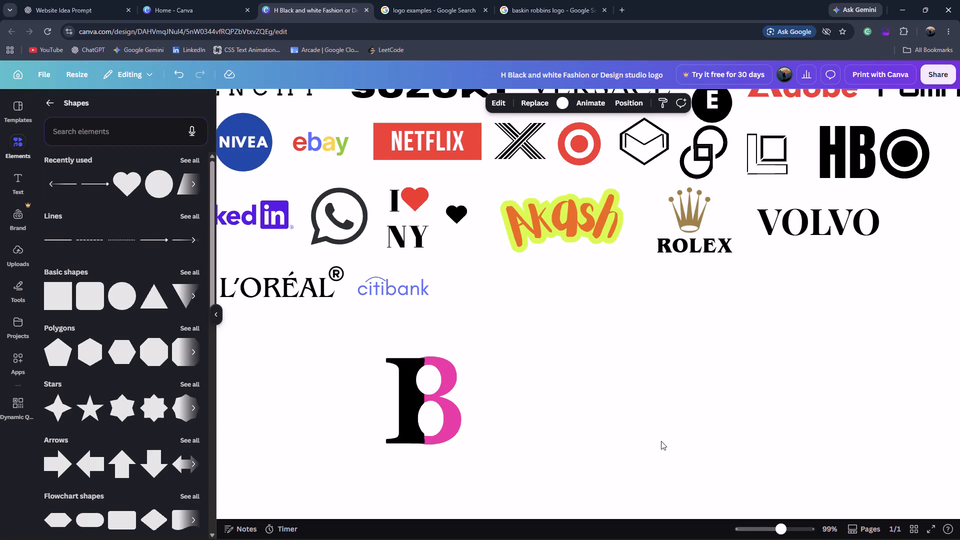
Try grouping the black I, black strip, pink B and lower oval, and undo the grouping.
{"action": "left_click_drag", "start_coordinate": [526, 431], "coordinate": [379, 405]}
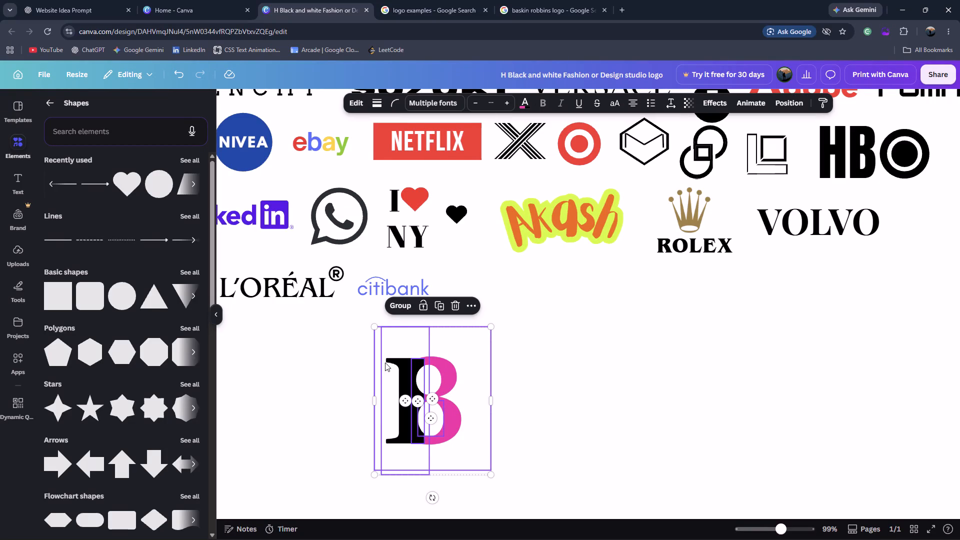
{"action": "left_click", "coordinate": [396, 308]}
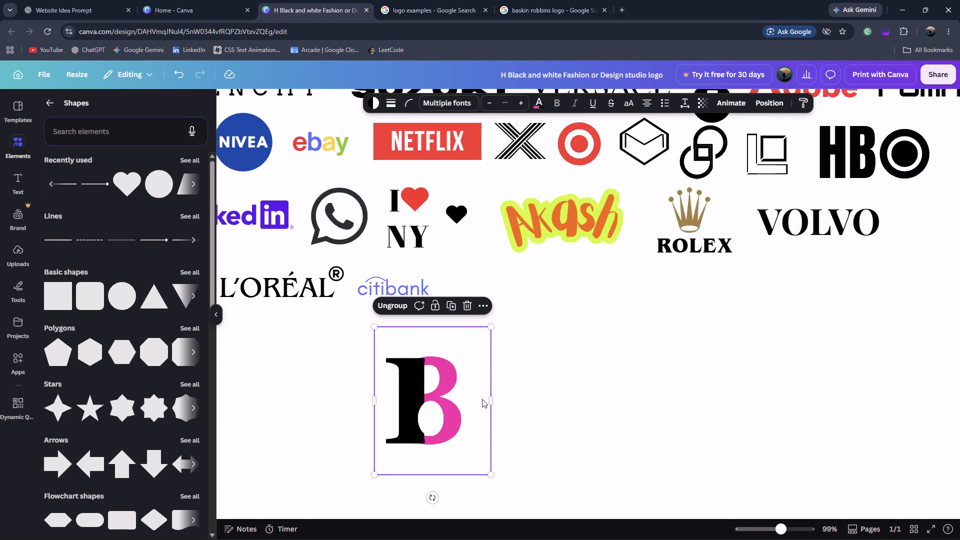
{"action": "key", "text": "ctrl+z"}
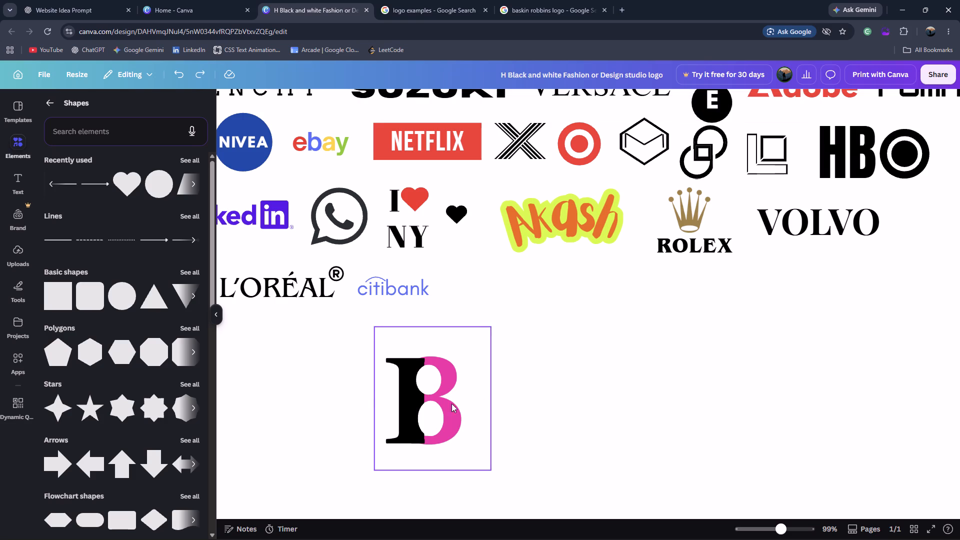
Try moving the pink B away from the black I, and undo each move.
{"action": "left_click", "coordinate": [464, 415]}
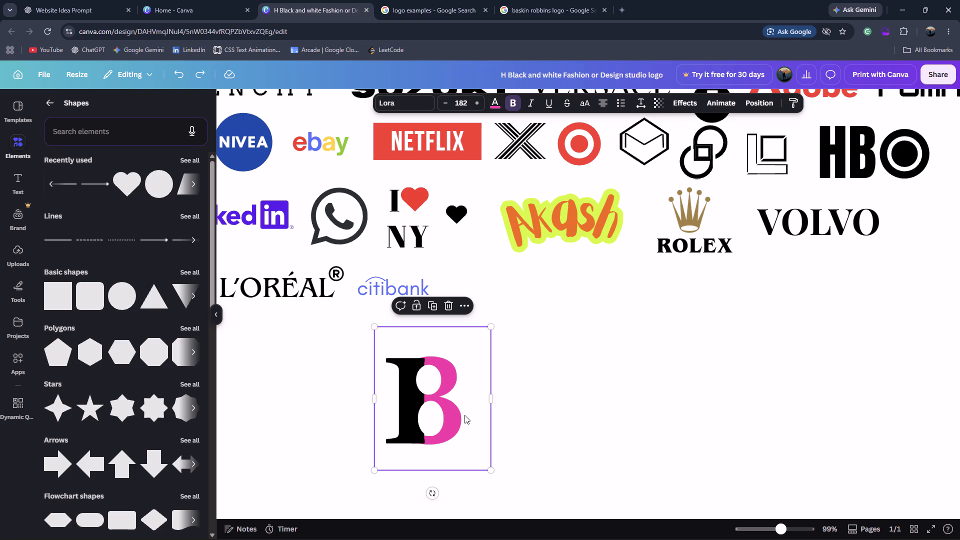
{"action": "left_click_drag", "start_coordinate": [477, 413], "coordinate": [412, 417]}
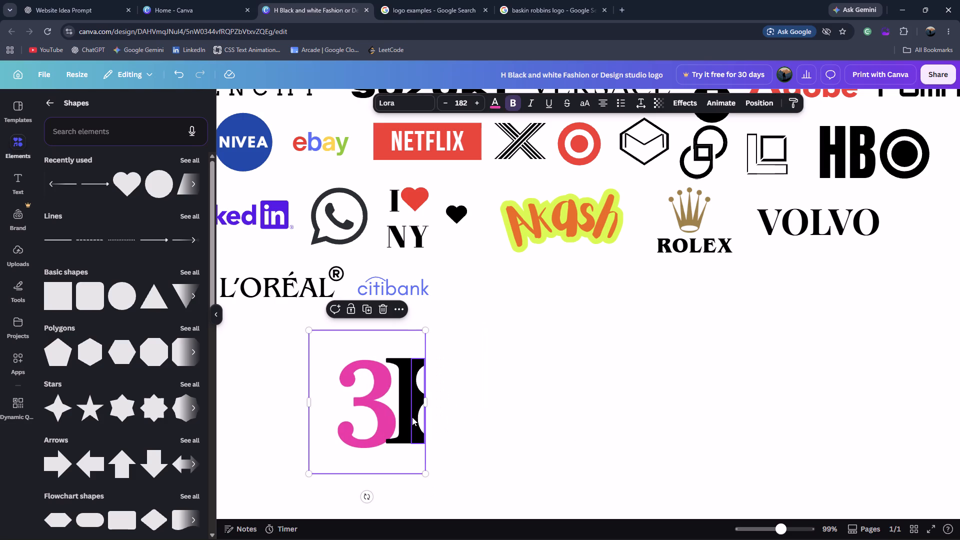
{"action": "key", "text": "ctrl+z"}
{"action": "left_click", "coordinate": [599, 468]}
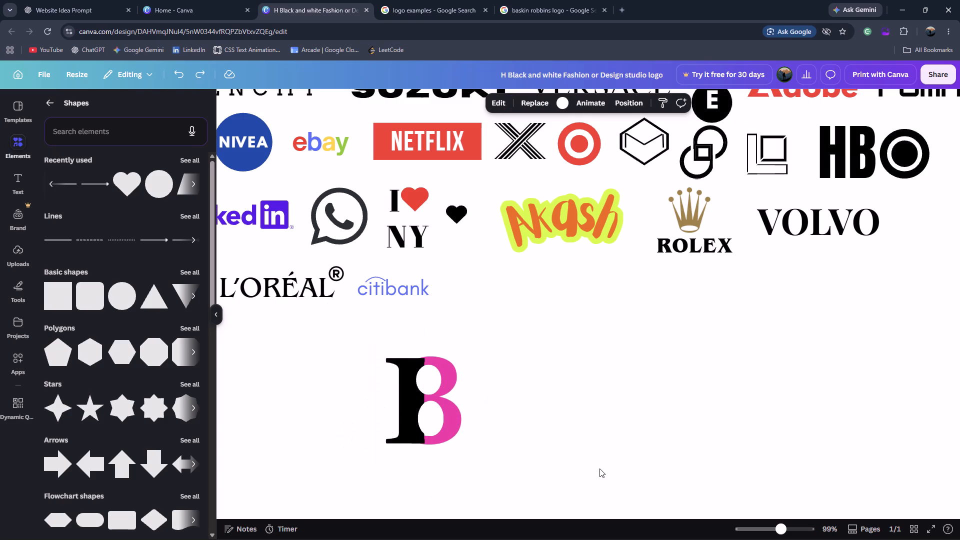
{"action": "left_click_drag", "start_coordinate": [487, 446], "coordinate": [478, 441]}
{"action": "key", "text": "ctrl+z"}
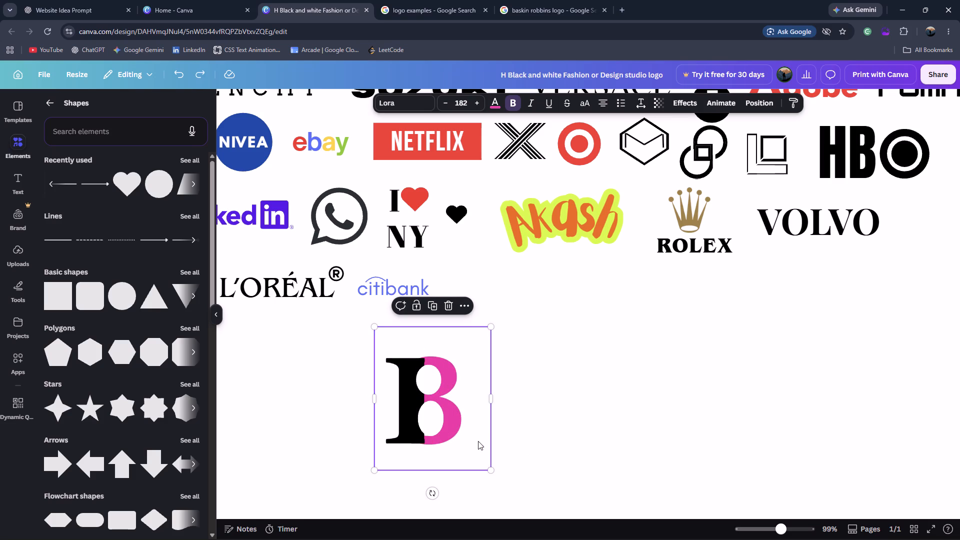
Group the pink B, black I, black strip and both white ovals into one object.
{"action": "left_click_drag", "start_coordinate": [544, 474], "coordinate": [404, 389]}
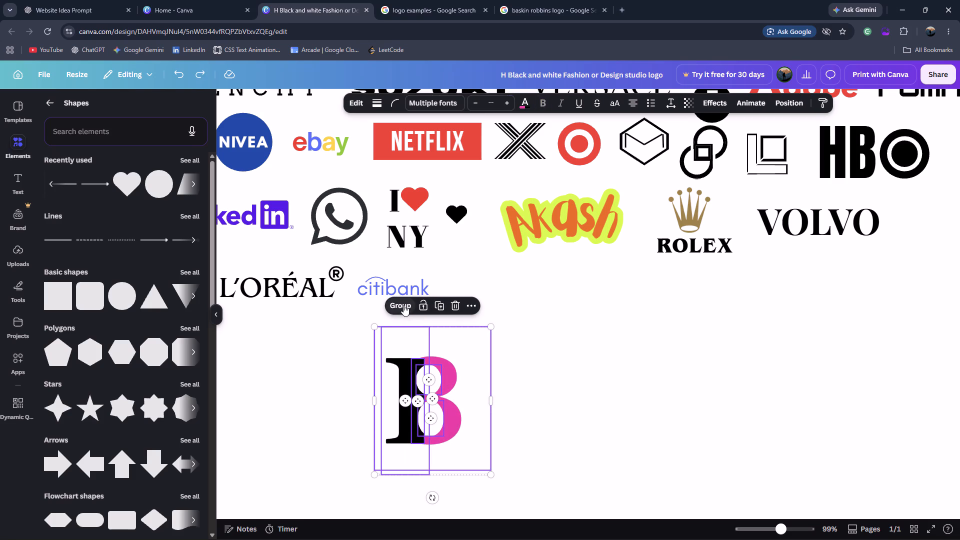
{"action": "left_click", "coordinate": [403, 305]}
{"action": "left_click", "coordinate": [613, 369]}
{"action": "left_click_drag", "start_coordinate": [613, 369], "coordinate": [386, 424]}
{"action": "double_click", "coordinate": [486, 327]}
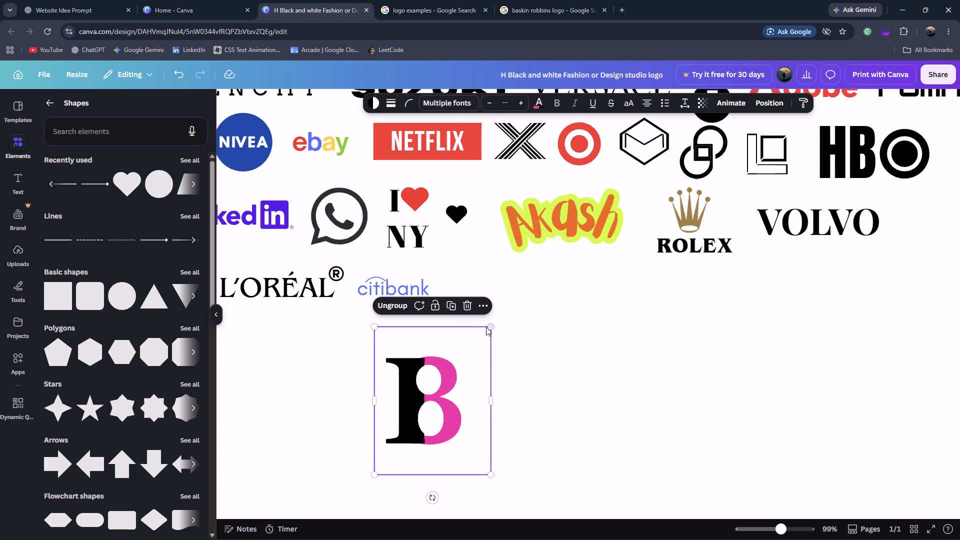
{"action": "left_click", "coordinate": [538, 423]}
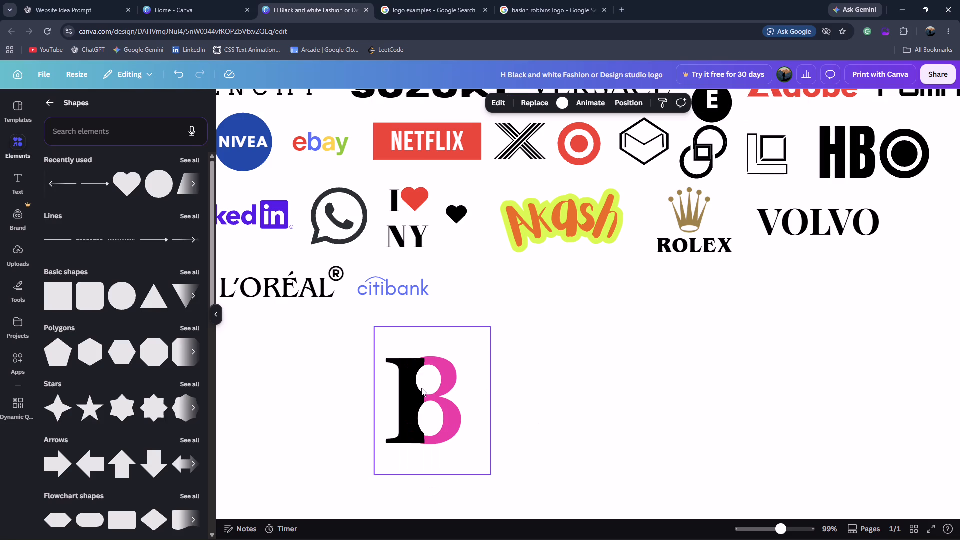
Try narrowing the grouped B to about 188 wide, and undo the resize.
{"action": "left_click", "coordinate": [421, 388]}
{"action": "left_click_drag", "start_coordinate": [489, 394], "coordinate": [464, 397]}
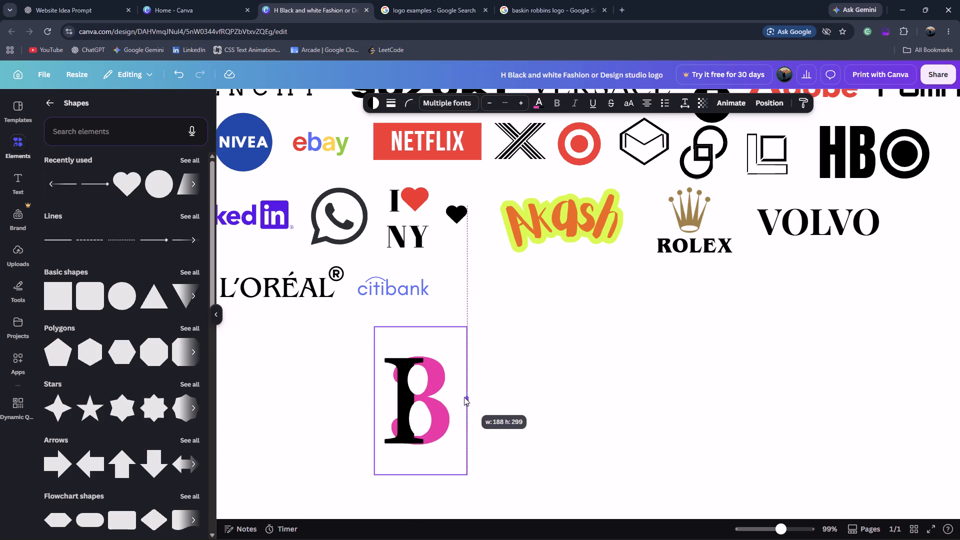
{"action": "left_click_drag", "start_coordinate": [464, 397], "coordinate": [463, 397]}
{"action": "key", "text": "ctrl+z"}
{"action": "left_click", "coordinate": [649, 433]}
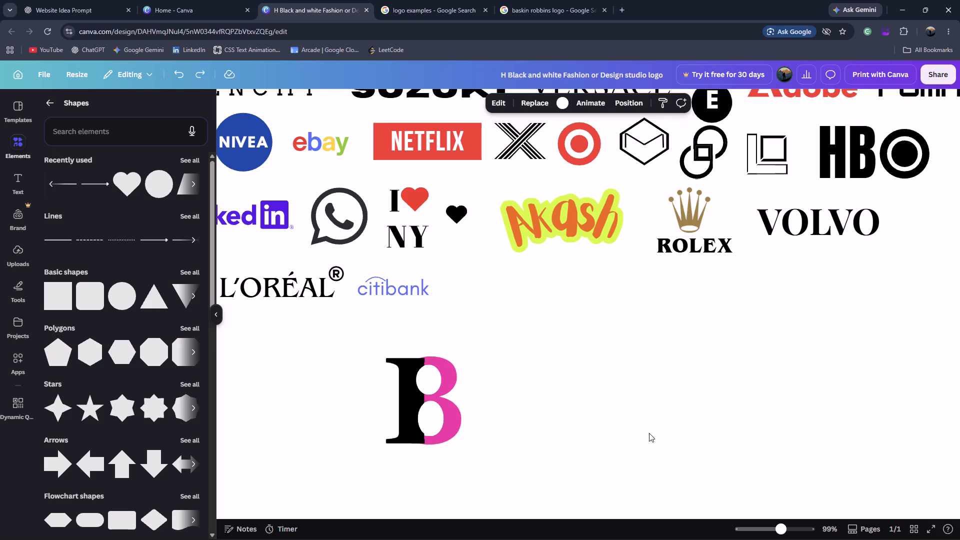
Check the Baskin-Robbins reference in Google and add a text box reading 1 to the Canva page.
{"action": "left_click", "coordinate": [507, 0]}
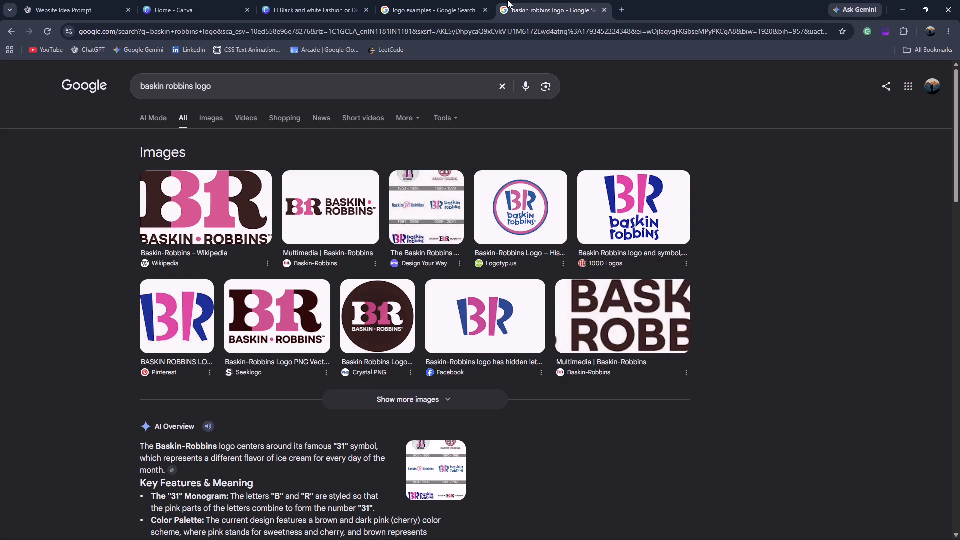
{"action": "left_click", "coordinate": [337, 0]}
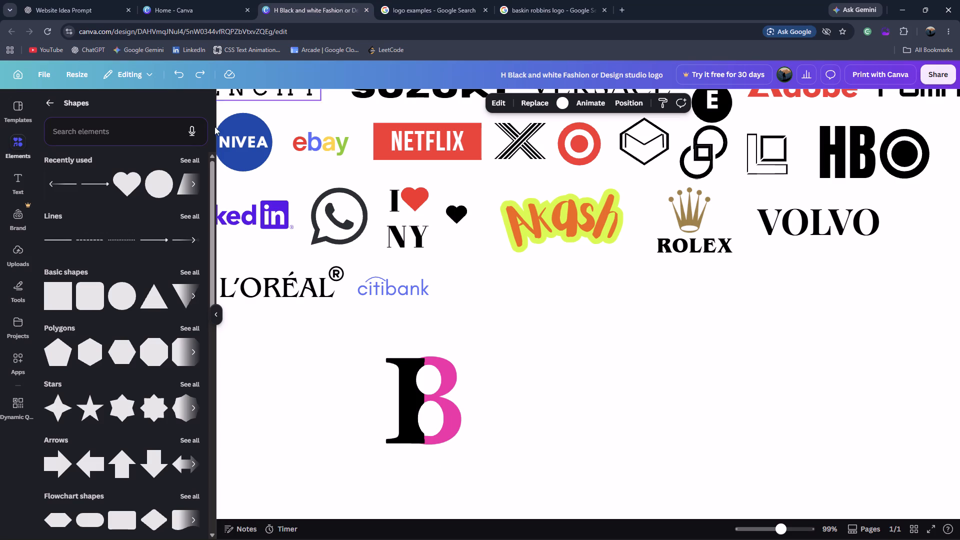
{"action": "left_click", "coordinate": [50, 102]}
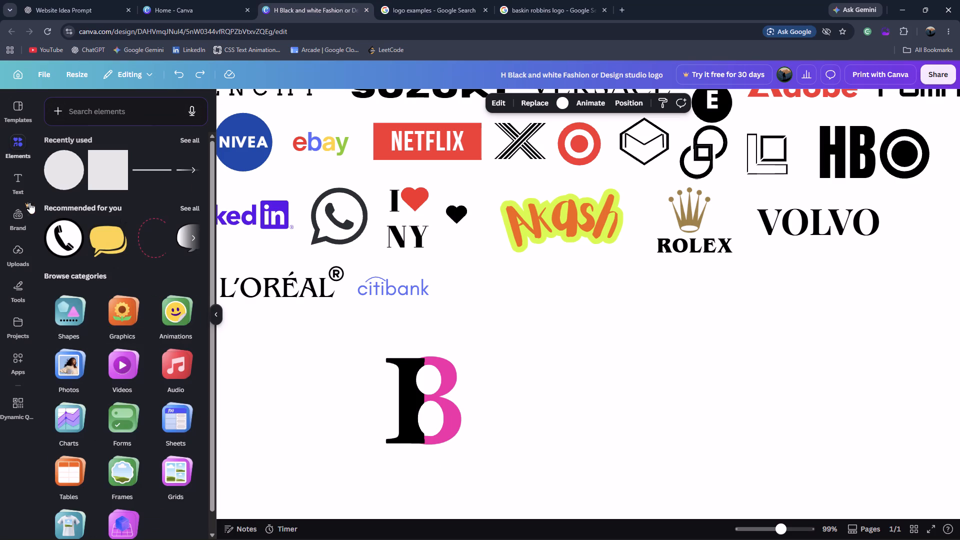
{"action": "left_click", "coordinate": [17, 178]}
{"action": "left_click", "coordinate": [104, 147]}
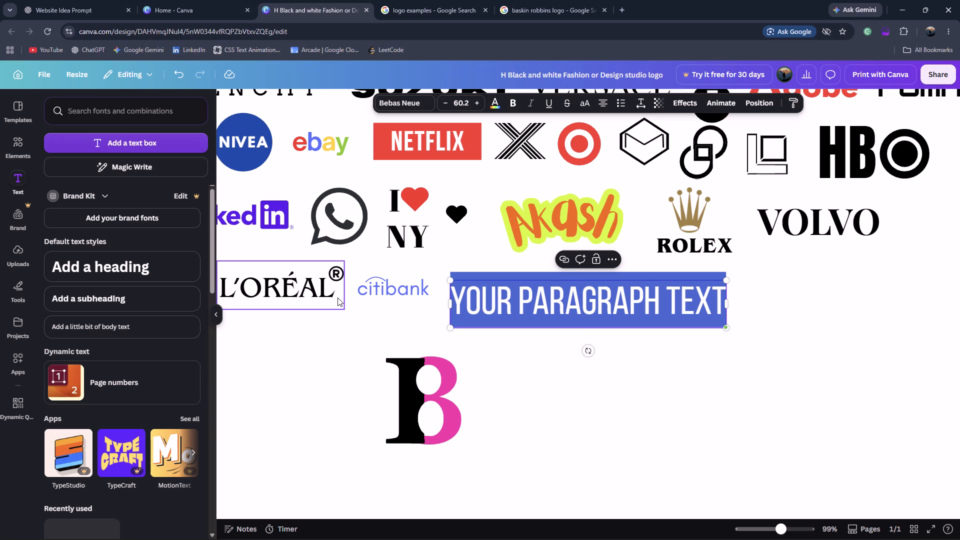
{"action": "key", "text": "1"}
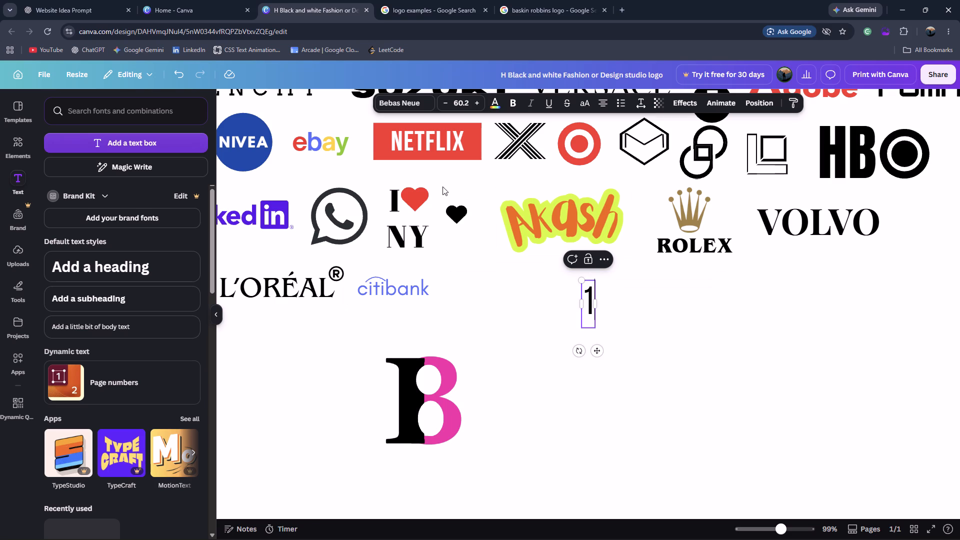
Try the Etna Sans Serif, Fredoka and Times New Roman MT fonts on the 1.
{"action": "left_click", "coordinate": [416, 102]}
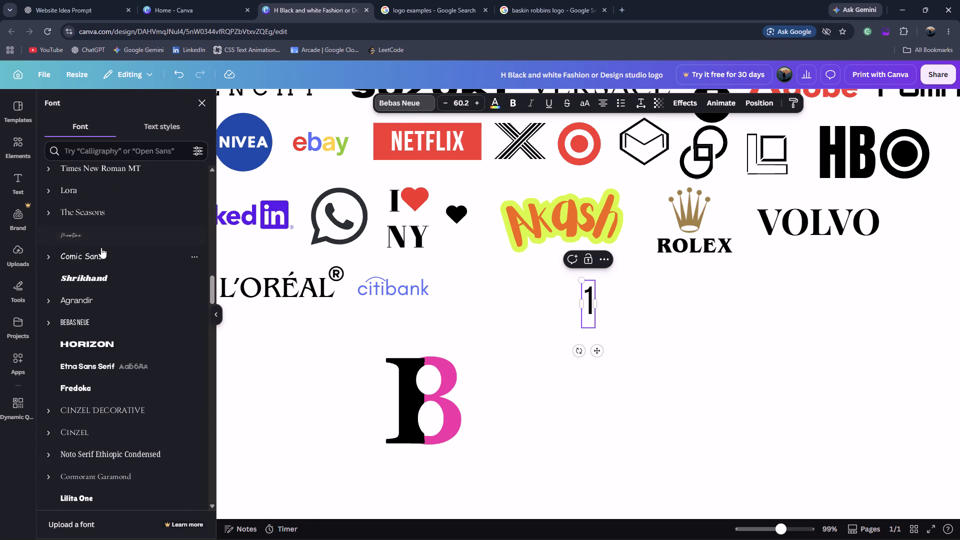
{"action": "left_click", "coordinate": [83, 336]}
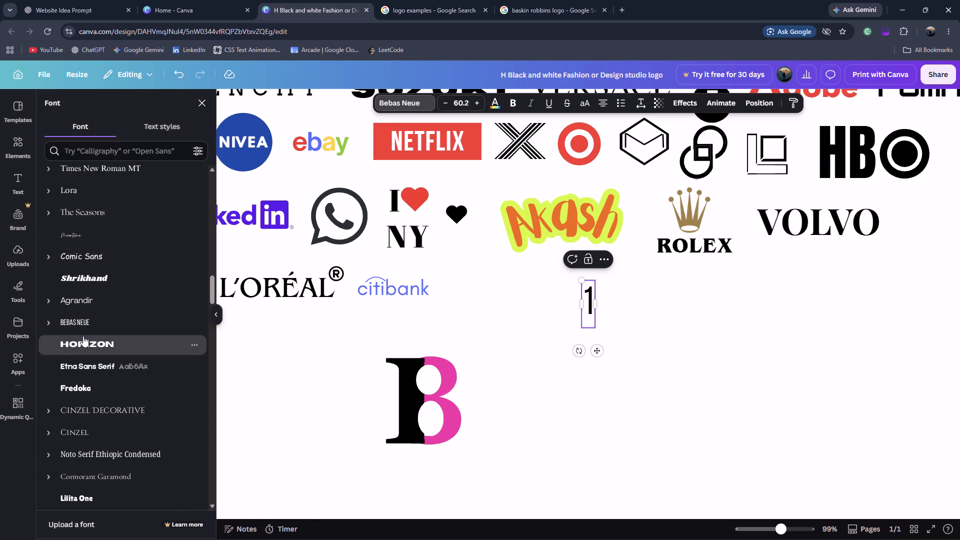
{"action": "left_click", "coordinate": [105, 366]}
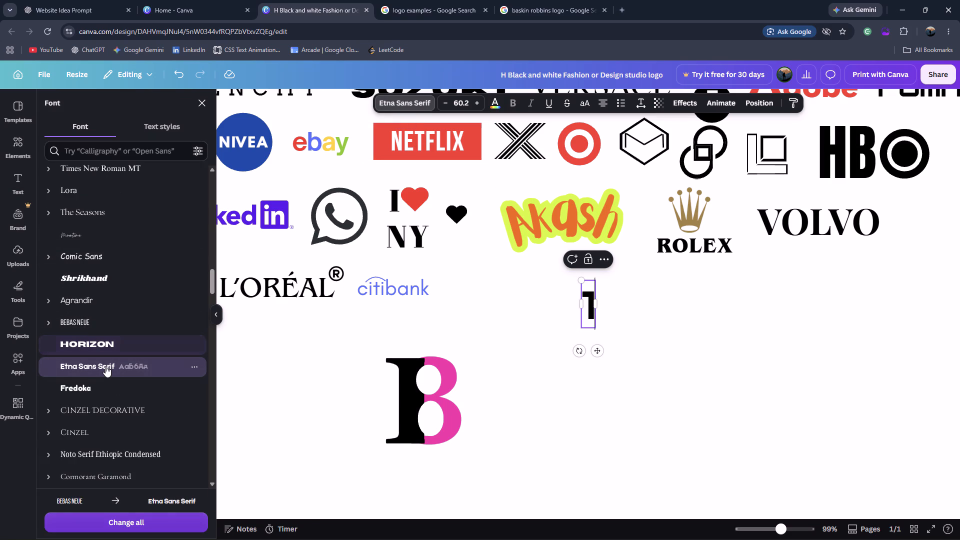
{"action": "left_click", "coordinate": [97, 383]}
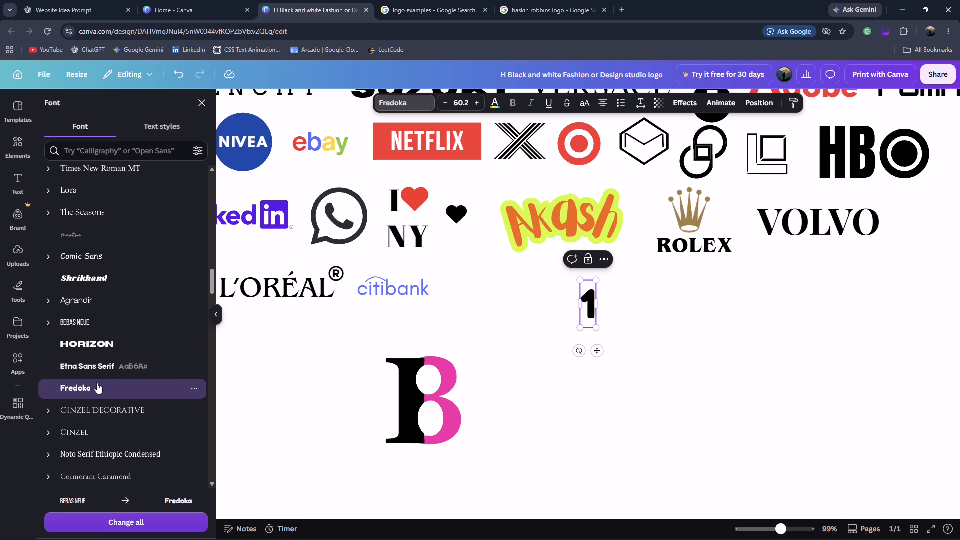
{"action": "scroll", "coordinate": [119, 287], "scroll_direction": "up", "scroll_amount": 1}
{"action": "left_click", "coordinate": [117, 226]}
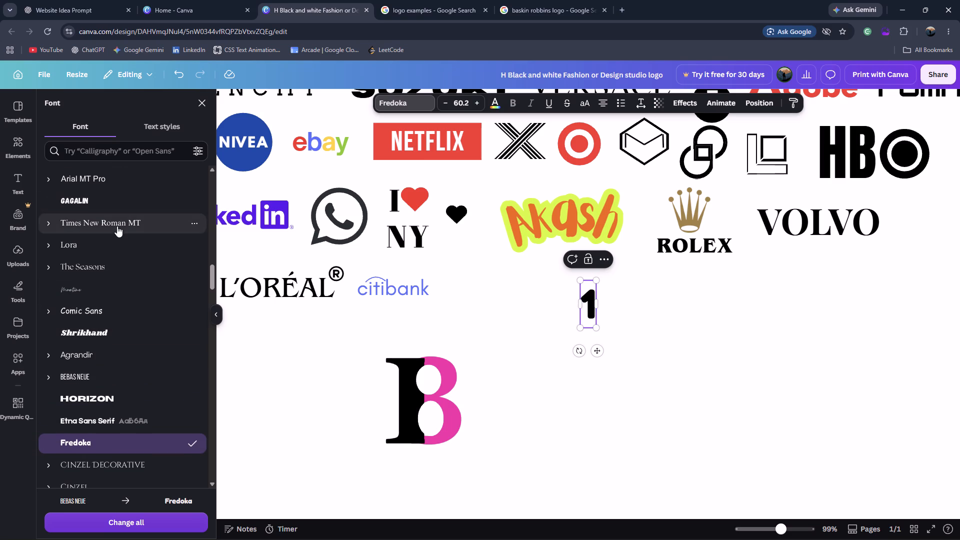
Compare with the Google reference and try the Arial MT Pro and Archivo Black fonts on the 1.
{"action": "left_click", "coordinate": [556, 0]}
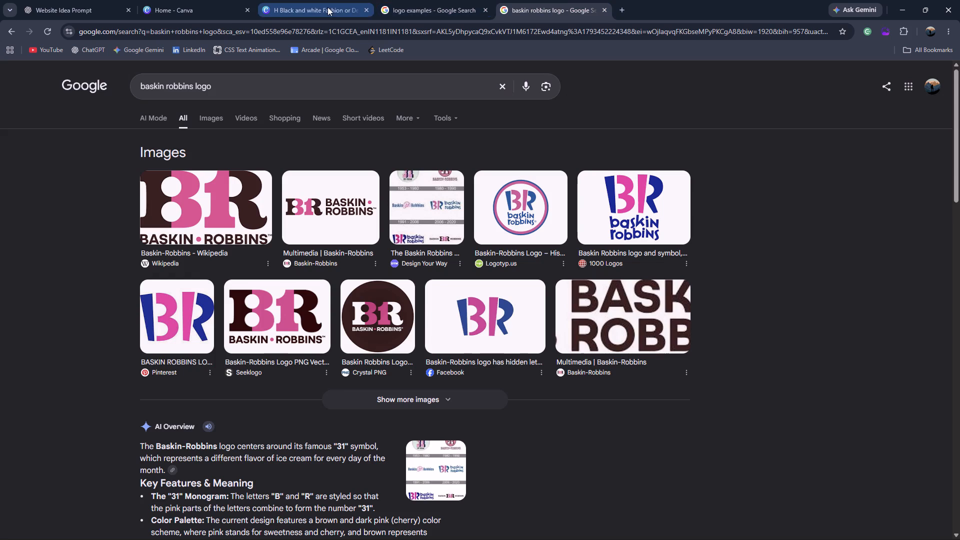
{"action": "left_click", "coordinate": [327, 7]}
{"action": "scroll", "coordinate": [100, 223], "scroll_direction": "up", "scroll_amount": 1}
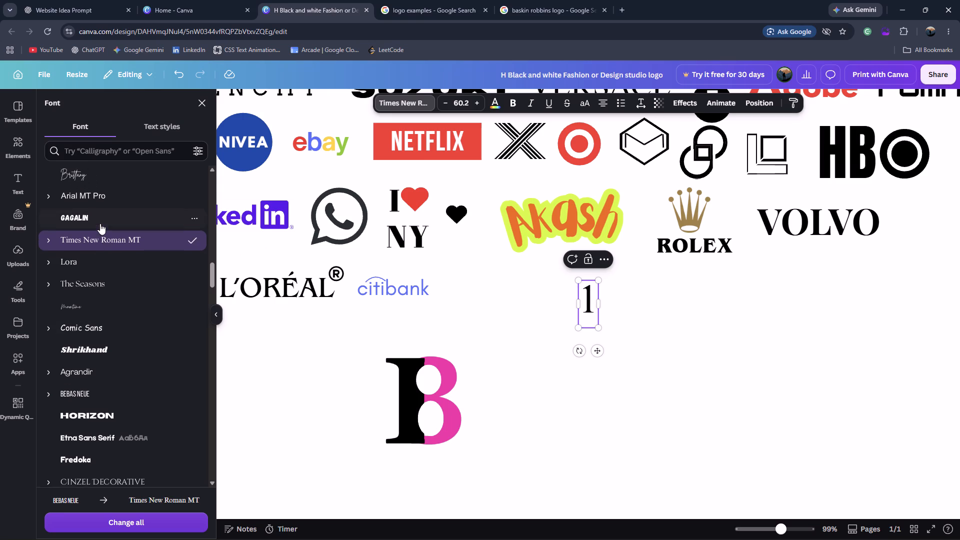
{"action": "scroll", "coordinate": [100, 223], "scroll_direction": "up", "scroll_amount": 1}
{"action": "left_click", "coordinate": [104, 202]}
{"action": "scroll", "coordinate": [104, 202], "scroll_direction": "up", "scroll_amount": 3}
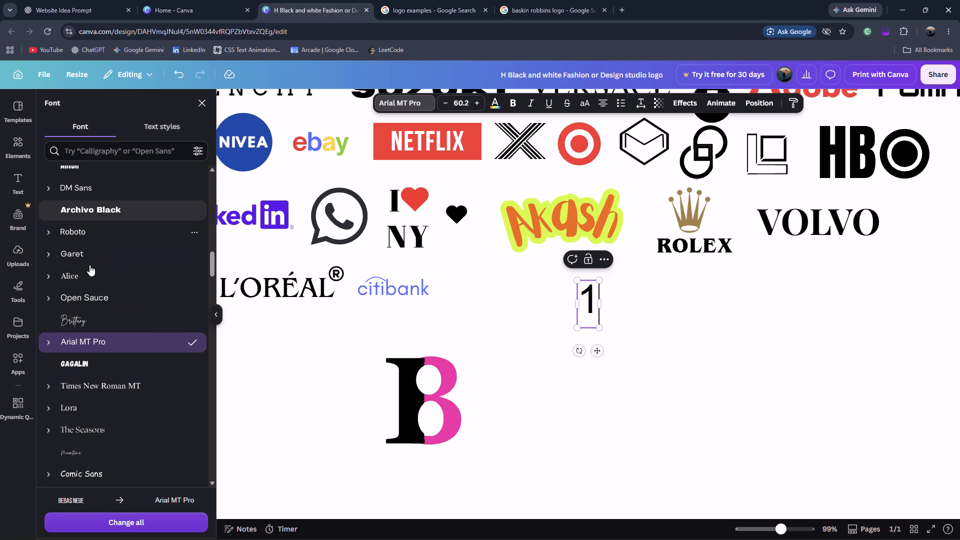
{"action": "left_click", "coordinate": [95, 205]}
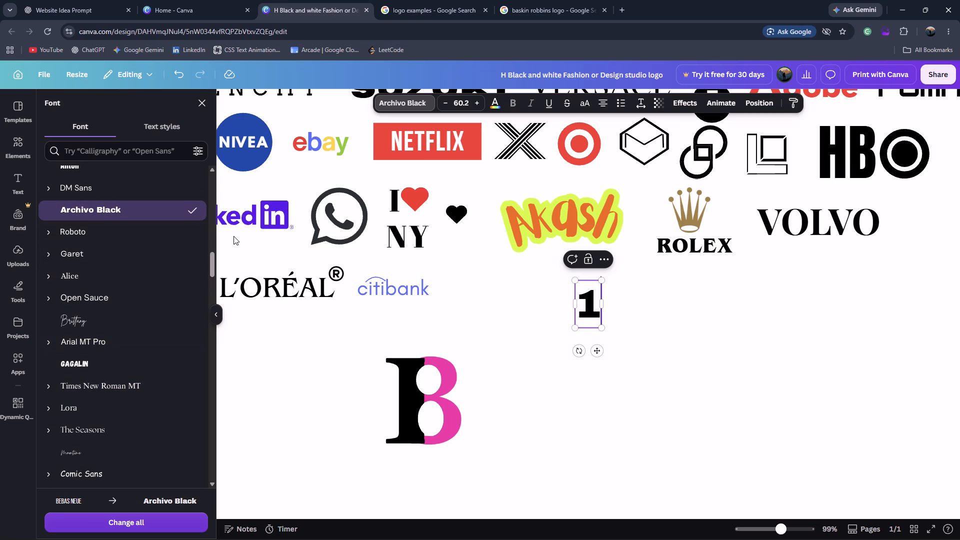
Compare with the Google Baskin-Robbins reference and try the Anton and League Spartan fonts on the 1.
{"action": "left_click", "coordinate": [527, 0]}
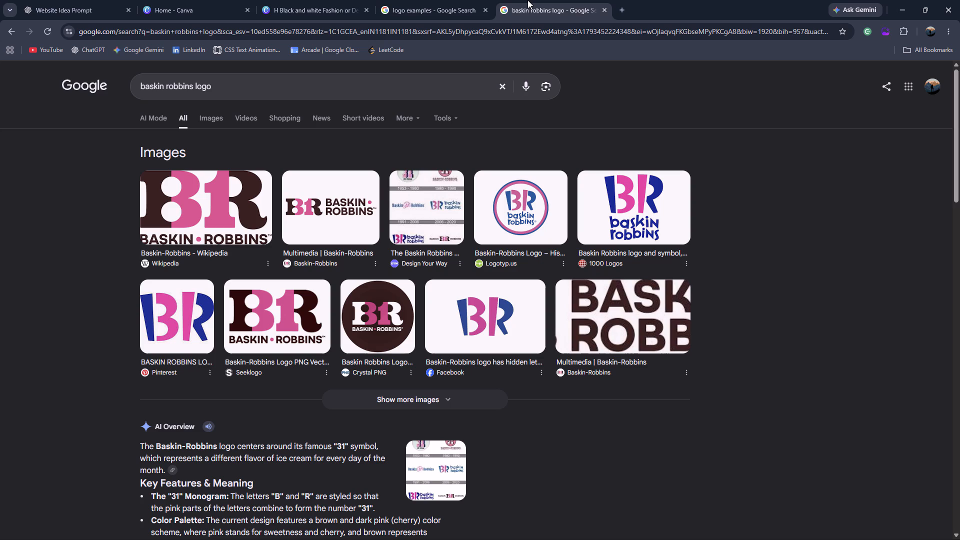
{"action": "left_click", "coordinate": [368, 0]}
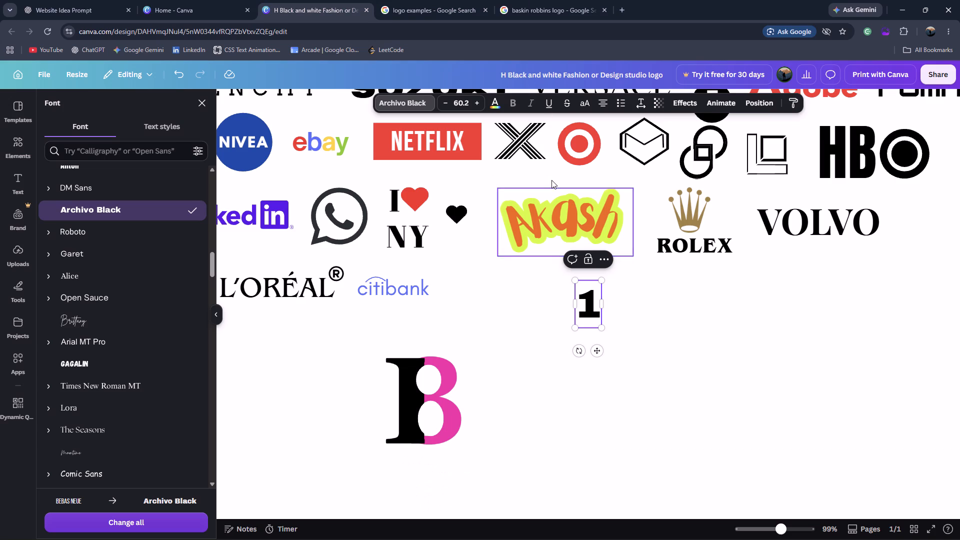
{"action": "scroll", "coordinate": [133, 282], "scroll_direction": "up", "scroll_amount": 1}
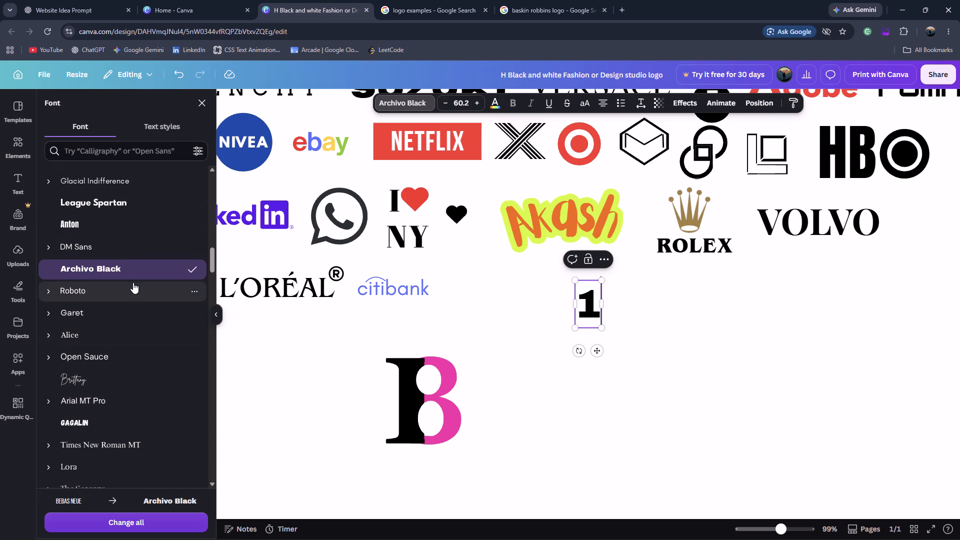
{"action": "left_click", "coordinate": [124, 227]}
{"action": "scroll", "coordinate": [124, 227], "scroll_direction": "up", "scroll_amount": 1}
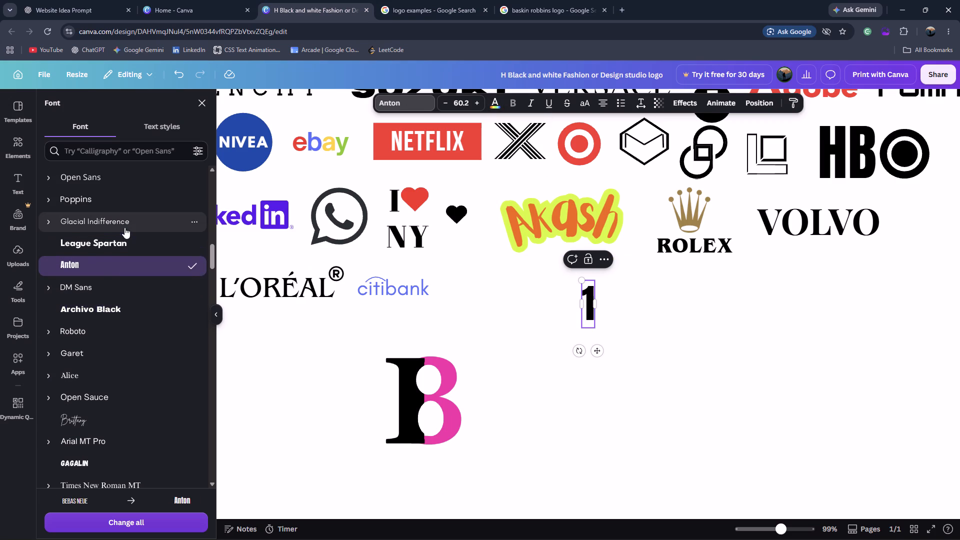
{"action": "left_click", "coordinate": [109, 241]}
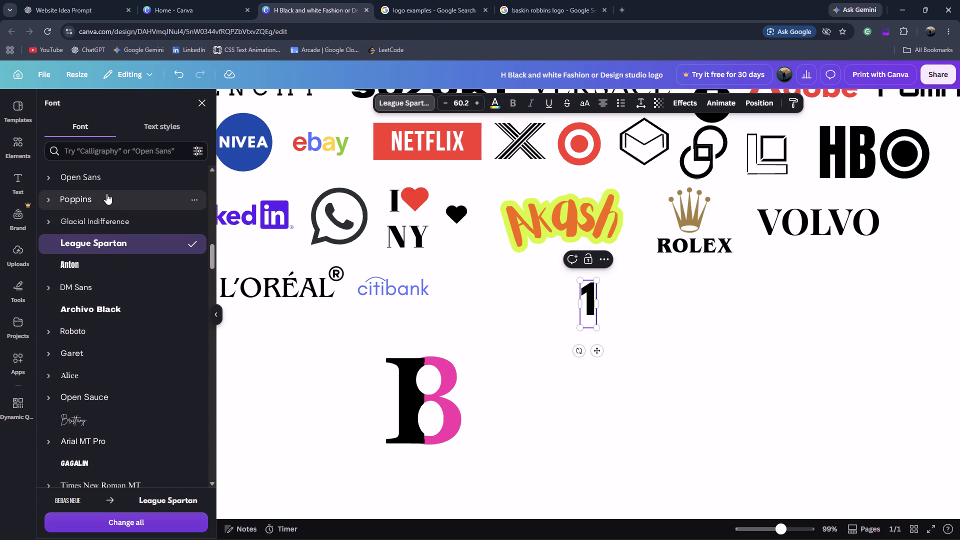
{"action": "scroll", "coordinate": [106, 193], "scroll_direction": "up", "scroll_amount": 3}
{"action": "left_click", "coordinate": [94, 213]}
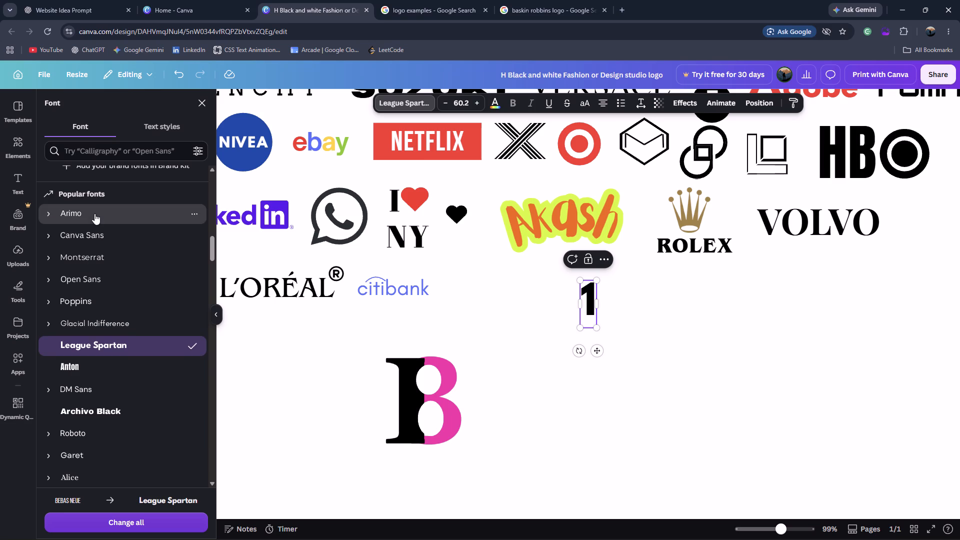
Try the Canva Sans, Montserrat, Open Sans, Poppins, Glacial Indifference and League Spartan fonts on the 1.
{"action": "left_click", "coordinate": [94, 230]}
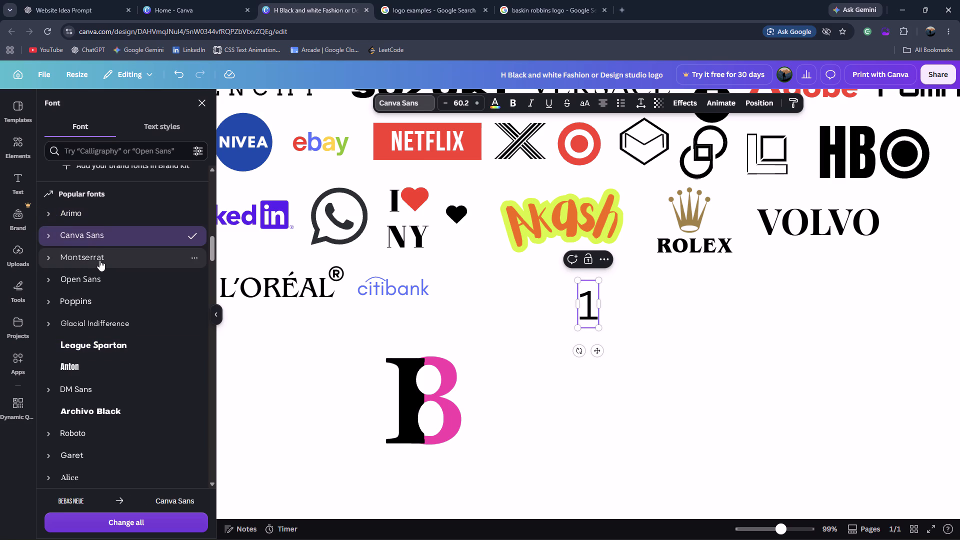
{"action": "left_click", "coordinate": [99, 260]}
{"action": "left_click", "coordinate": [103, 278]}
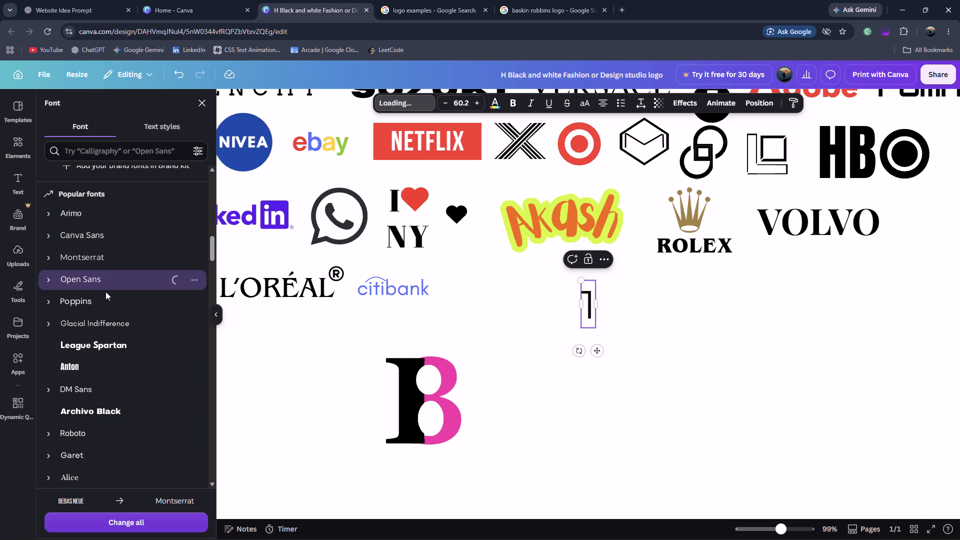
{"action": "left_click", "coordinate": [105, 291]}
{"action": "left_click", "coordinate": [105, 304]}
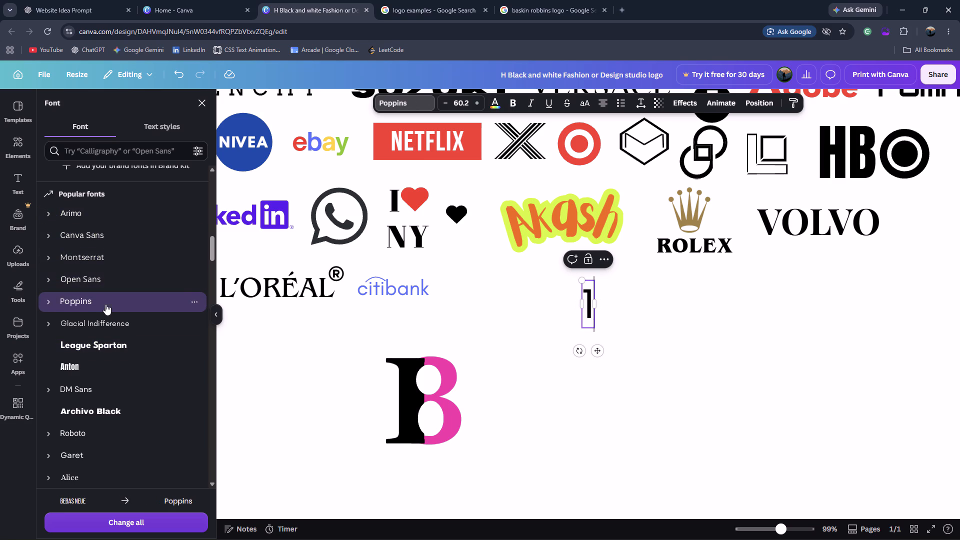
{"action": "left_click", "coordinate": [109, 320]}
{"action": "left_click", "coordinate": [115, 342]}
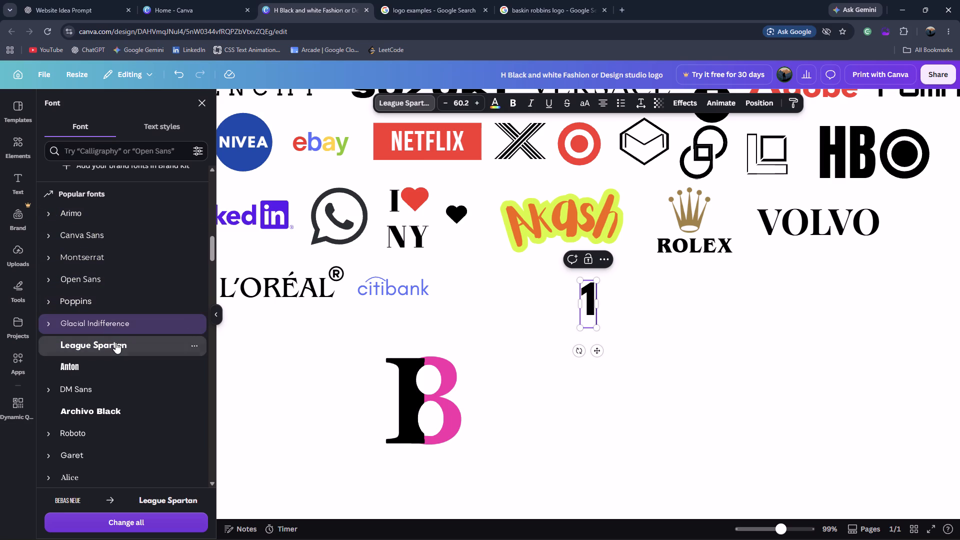
Set the font of the 1 to Anton.
{"action": "left_click", "coordinate": [126, 373]}
{"action": "left_click", "coordinate": [126, 352]}
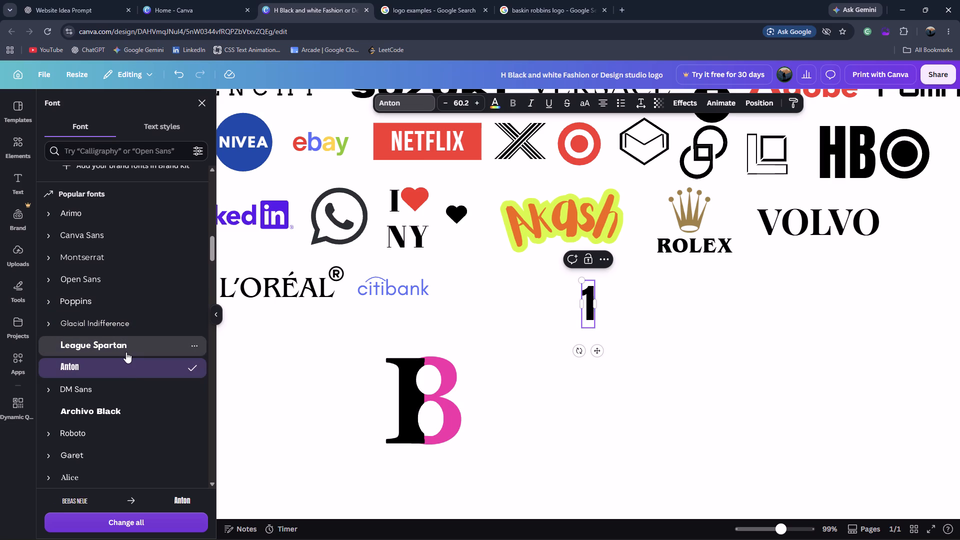
{"action": "left_click", "coordinate": [120, 367]}
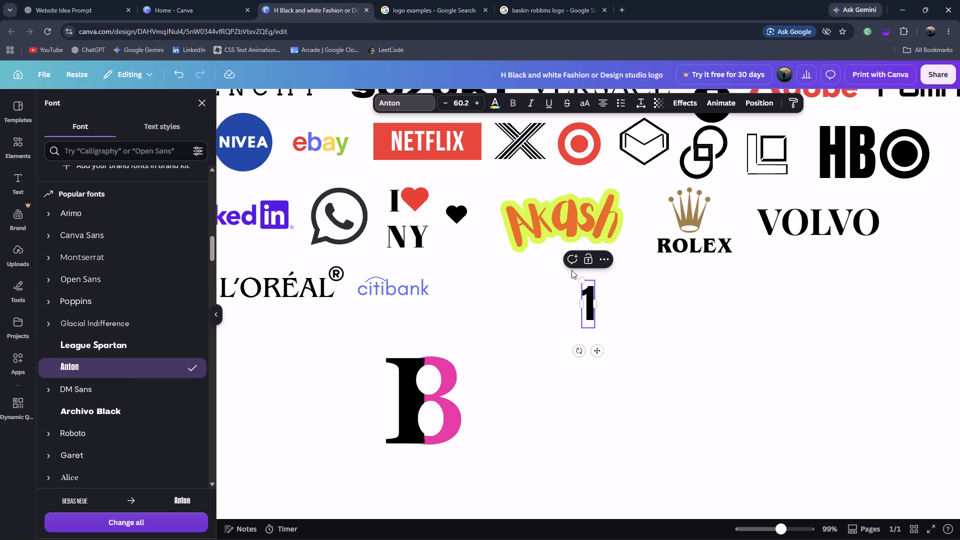
{"action": "left_click", "coordinate": [614, 303]}
Enlarge the 1 to font size 146 and place it just beside the pink half of the B, level with it.
{"action": "left_click", "coordinate": [592, 303]}
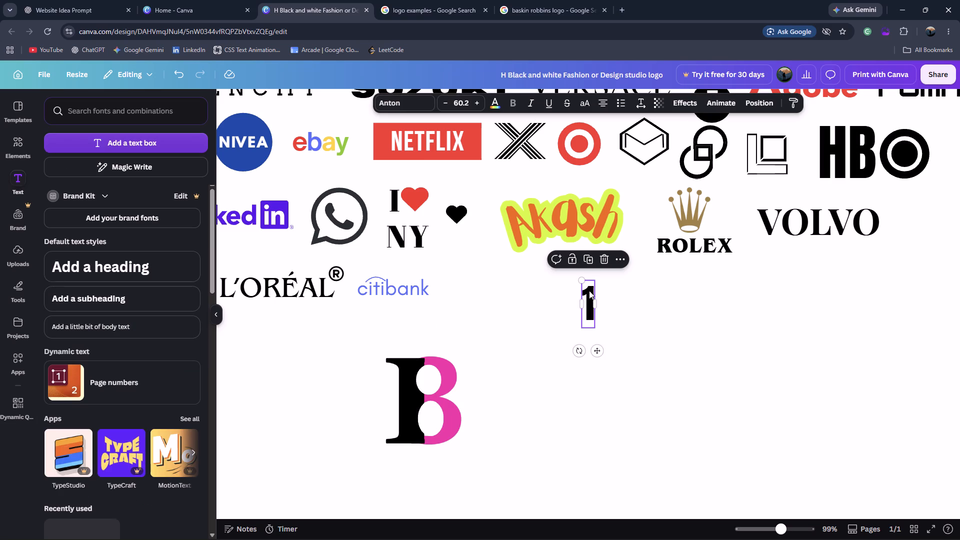
{"action": "left_click_drag", "start_coordinate": [582, 278], "coordinate": [561, 257]}
{"action": "left_click_drag", "start_coordinate": [579, 300], "coordinate": [542, 379]}
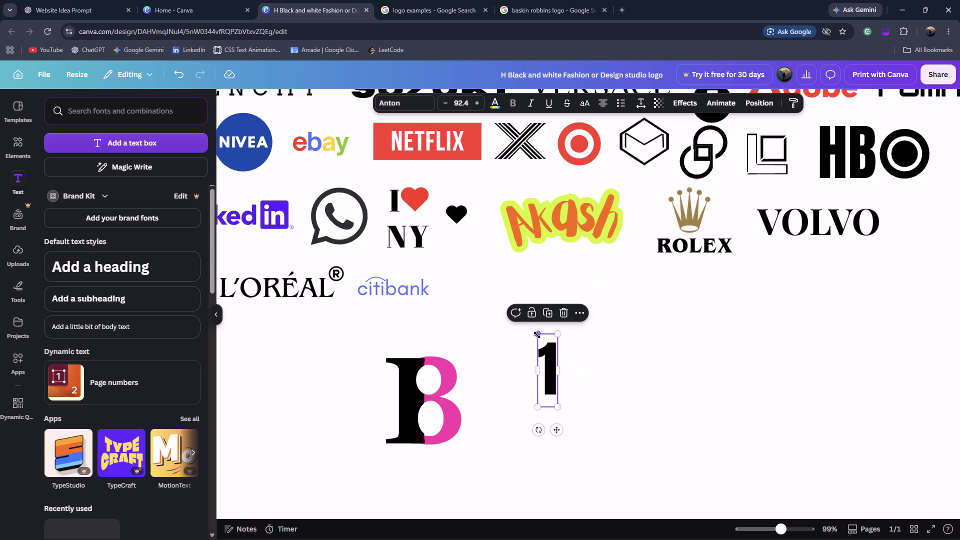
{"action": "left_click_drag", "start_coordinate": [536, 335], "coordinate": [481, 308]}
{"action": "left_click_drag", "start_coordinate": [541, 364], "coordinate": [484, 411]}
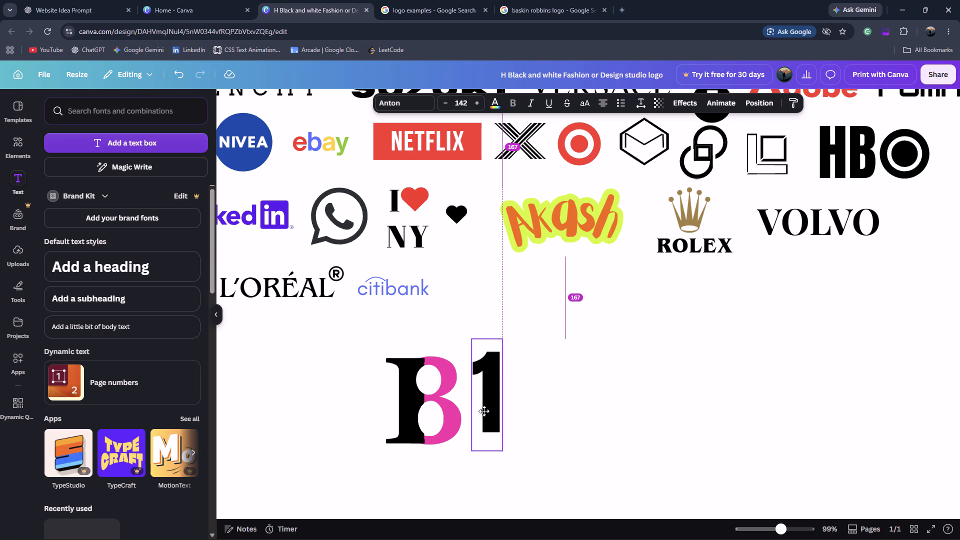
{"action": "left_click_drag", "start_coordinate": [484, 411], "coordinate": [484, 415]}
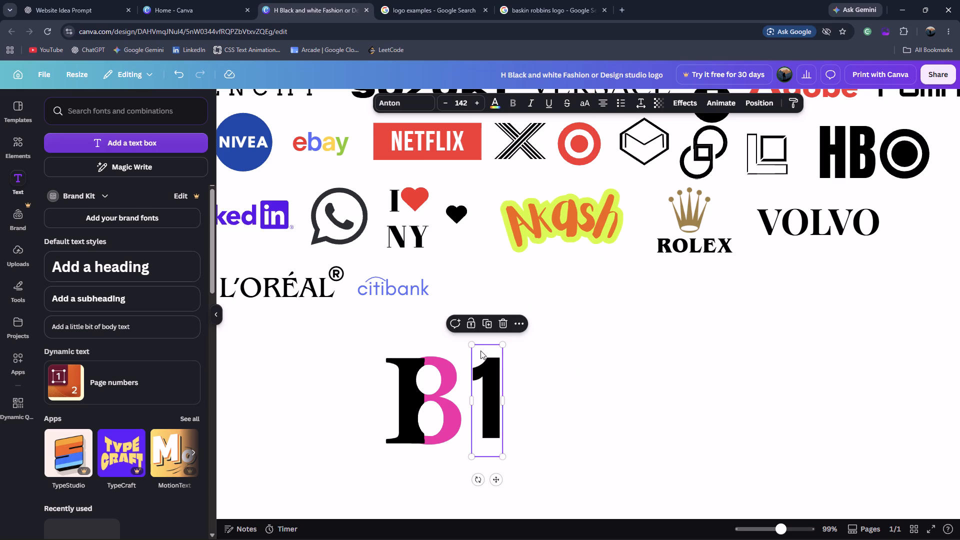
{"action": "left_click", "coordinate": [472, 342]}
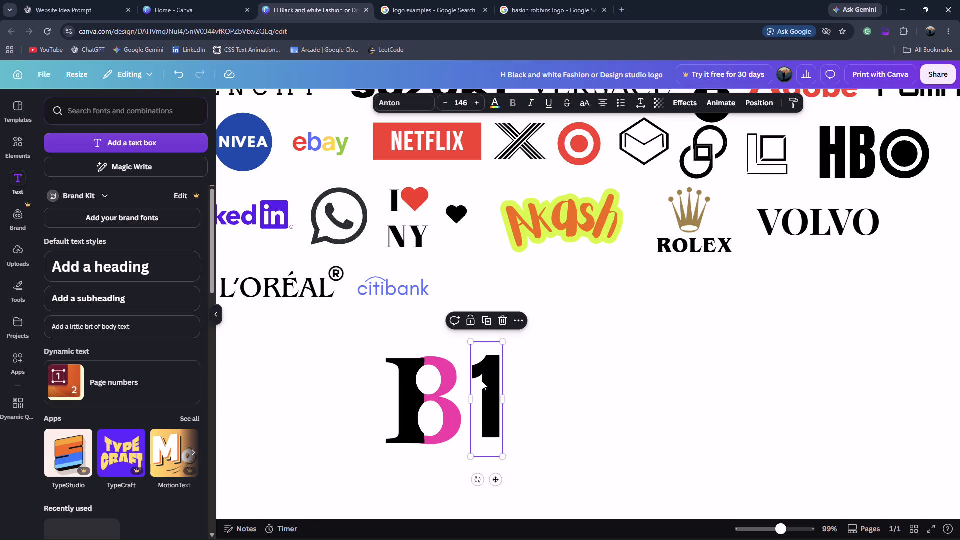
{"action": "left_click", "coordinate": [482, 381]}
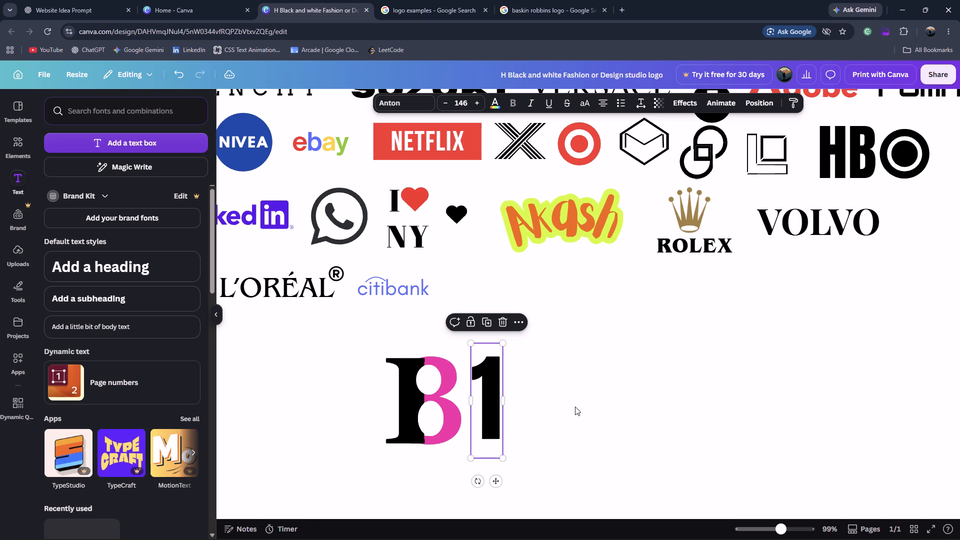
{"action": "left_click", "coordinate": [587, 412]}
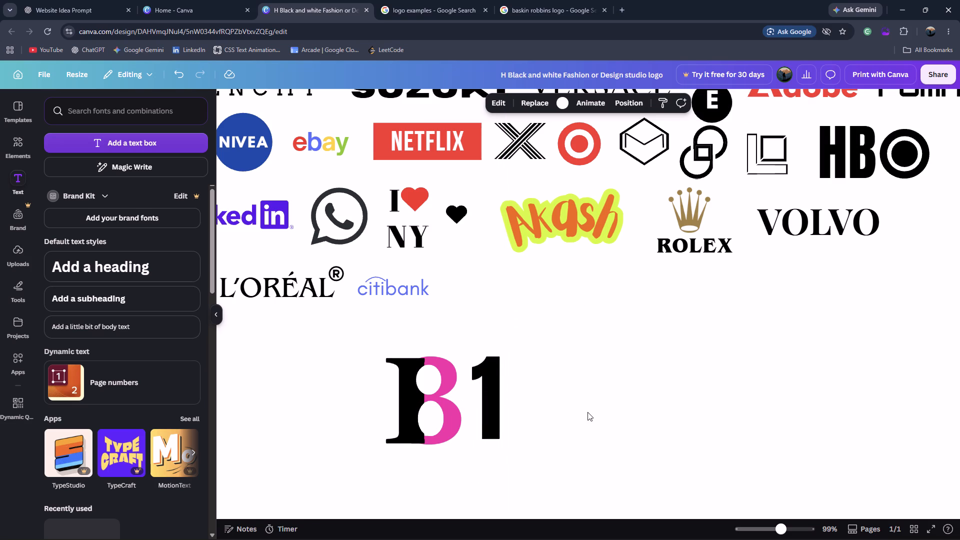
Add a text box reading R to the page.
{"action": "left_click", "coordinate": [152, 144]}
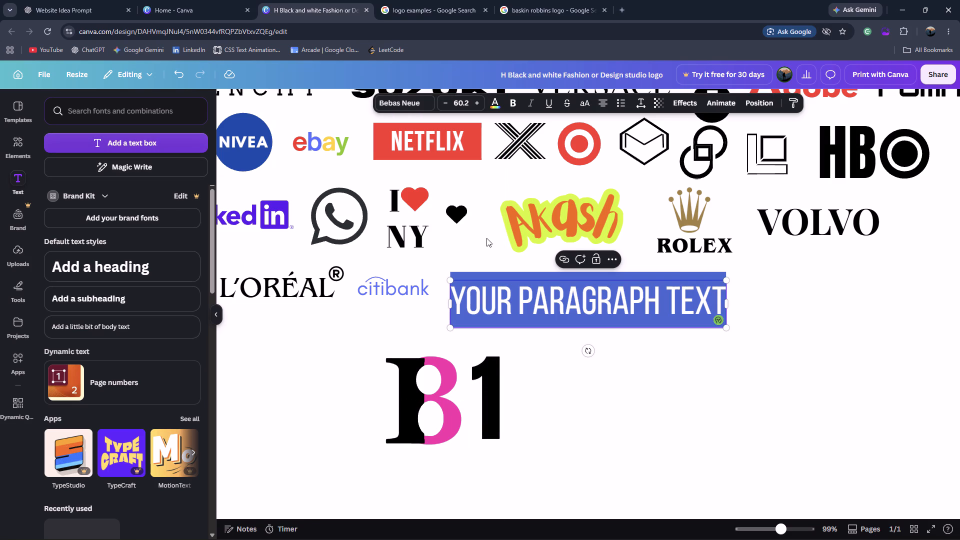
{"action": "key", "text": "r"}
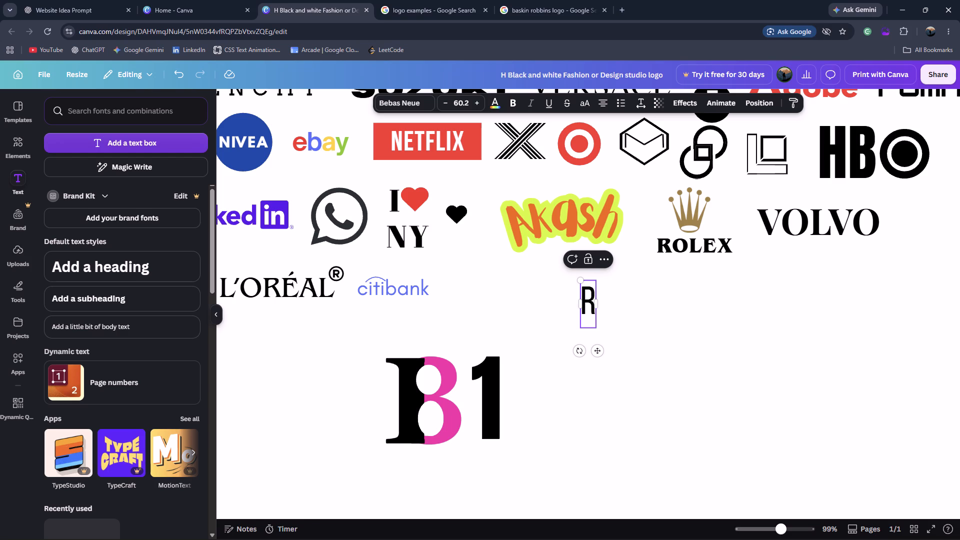
Try League Spartan on the R, and set it in bold Times New Roman MT.
{"action": "left_click", "coordinate": [405, 99]}
{"action": "left_click", "coordinate": [114, 320]}
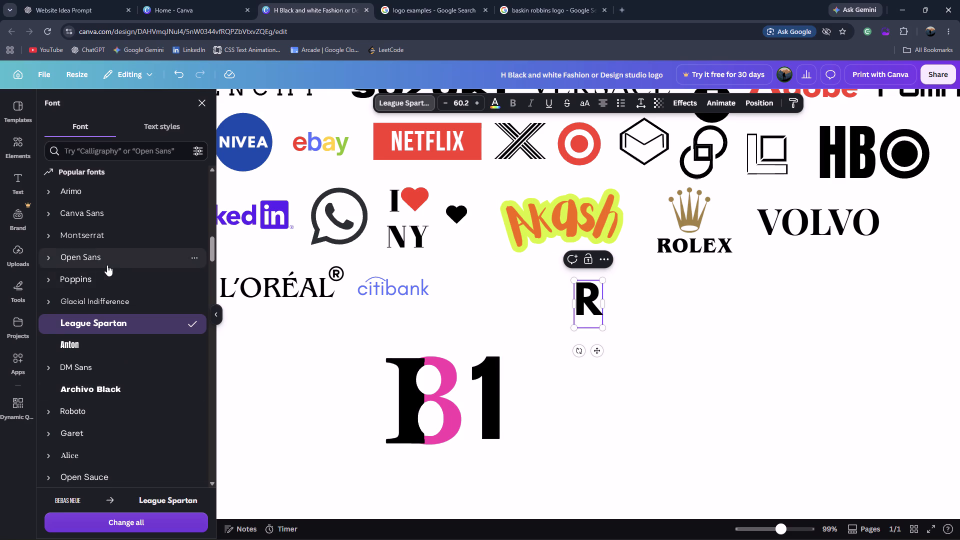
{"action": "scroll", "coordinate": [107, 265], "scroll_direction": "up", "scroll_amount": 3}
{"action": "left_click", "coordinate": [107, 216]}
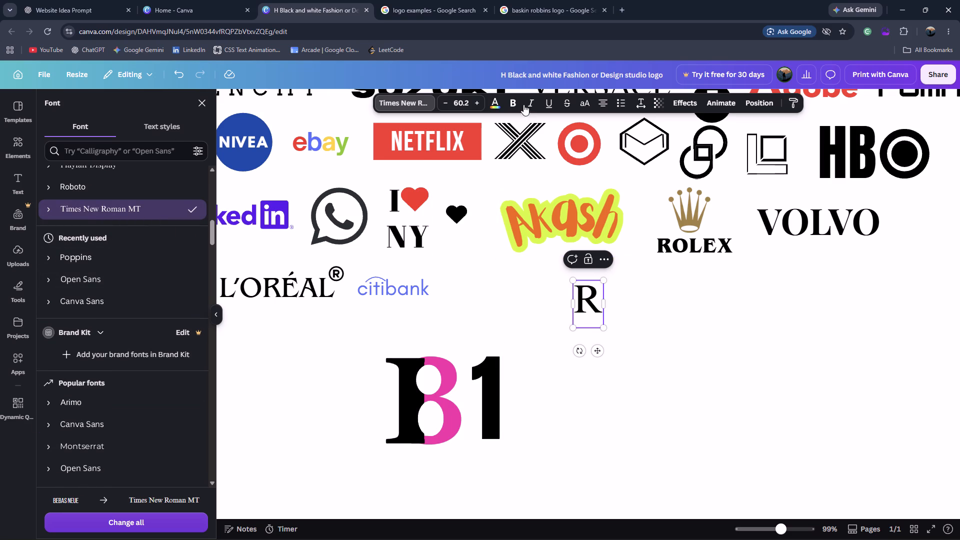
{"action": "left_click", "coordinate": [513, 99]}
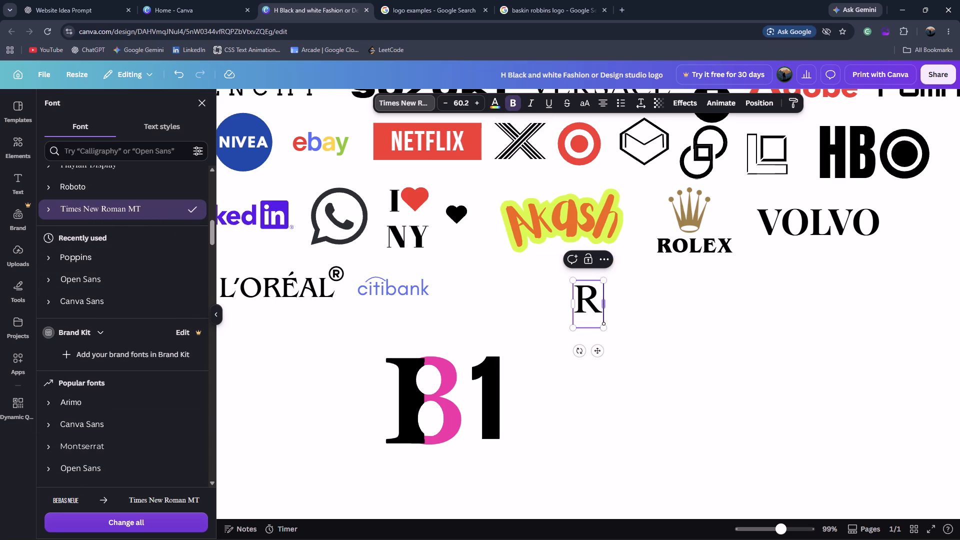
{"action": "double_click", "coordinate": [589, 300]}
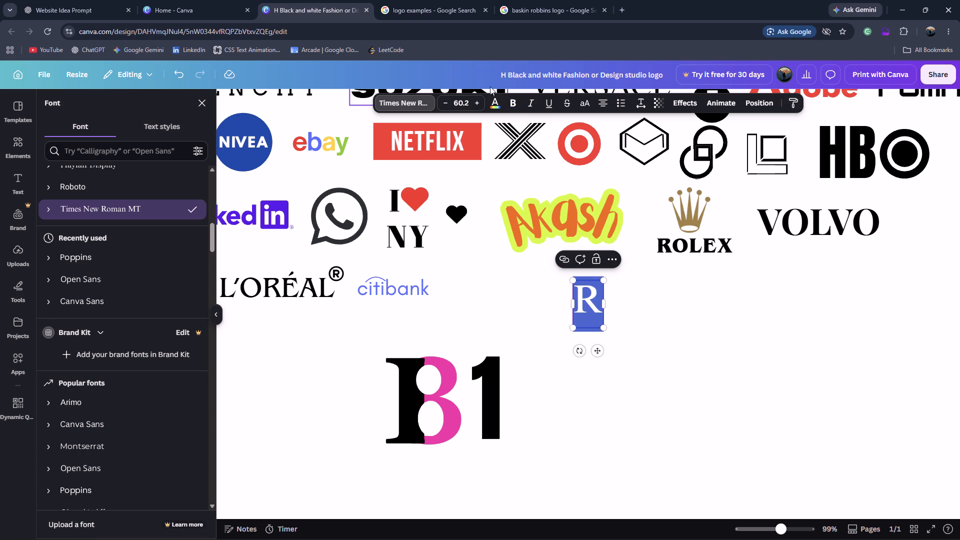
{"action": "left_click", "coordinate": [511, 98]}
{"action": "left_click", "coordinate": [577, 379]}
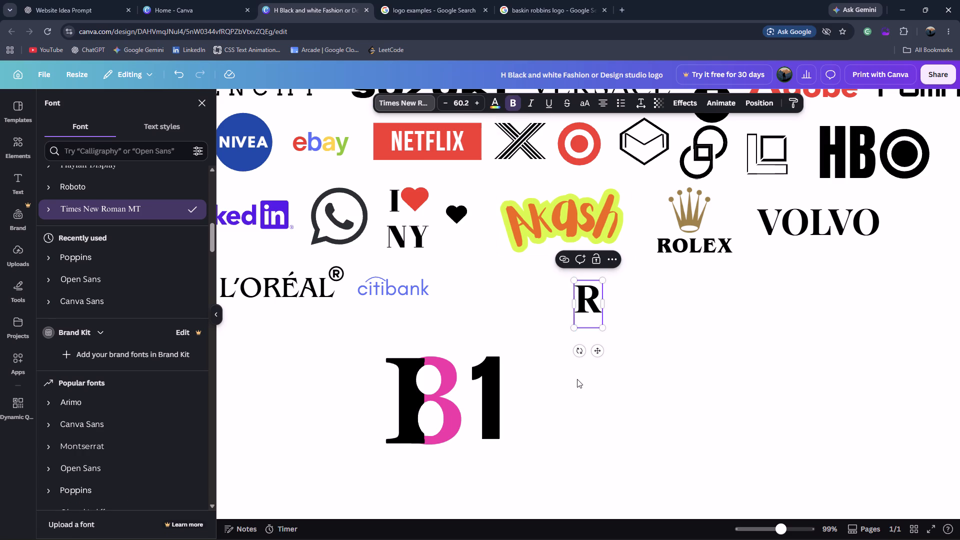
Move the R over the 1 and enlarge it to font size 168, lining up its top with the 1.
{"action": "left_click", "coordinate": [591, 315]}
{"action": "left_click_drag", "start_coordinate": [591, 315], "coordinate": [506, 388]}
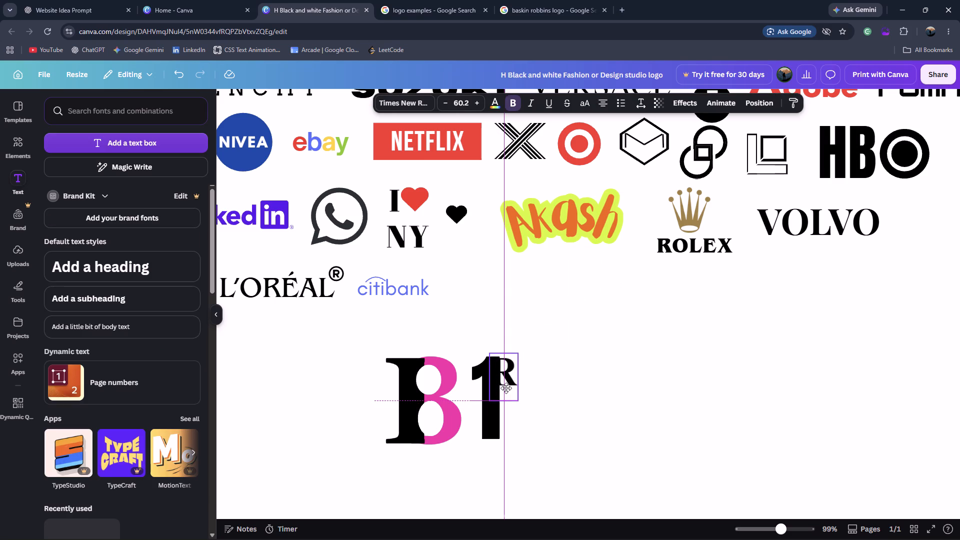
{"action": "left_click_drag", "start_coordinate": [506, 388], "coordinate": [505, 388]}
{"action": "left_click_drag", "start_coordinate": [516, 401], "coordinate": [564, 449]}
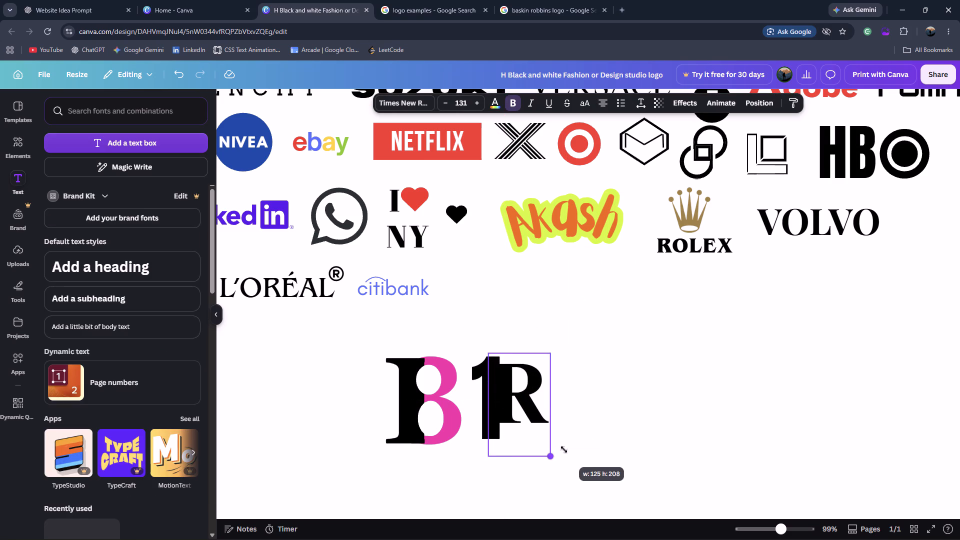
{"action": "left_click_drag", "start_coordinate": [564, 449], "coordinate": [573, 452]}
{"action": "left_click_drag", "start_coordinate": [541, 427], "coordinate": [535, 420]}
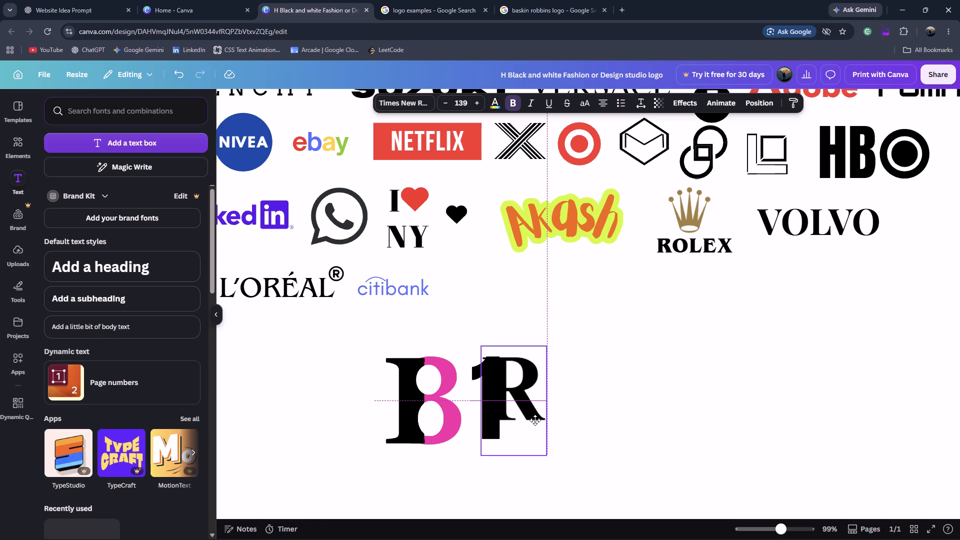
{"action": "left_click_drag", "start_coordinate": [535, 420], "coordinate": [537, 422]}
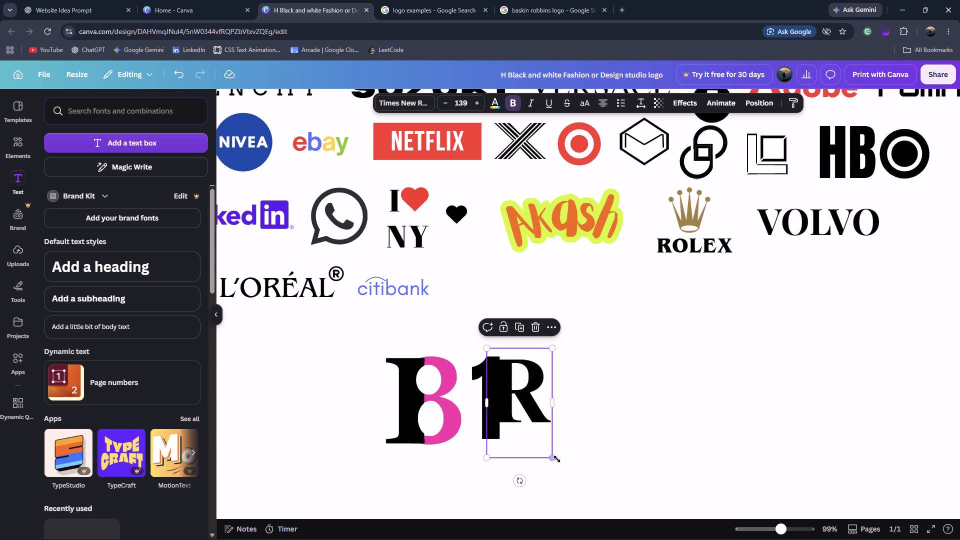
{"action": "left_click_drag", "start_coordinate": [552, 457], "coordinate": [570, 470]}
{"action": "left_click_drag", "start_coordinate": [532, 437], "coordinate": [528, 437]}
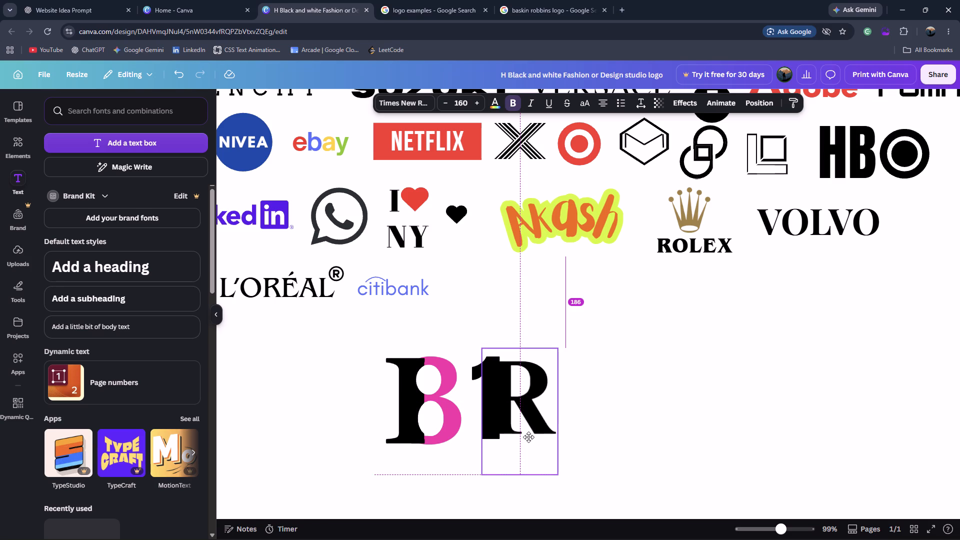
{"action": "left_click_drag", "start_coordinate": [528, 437], "coordinate": [528, 437]}
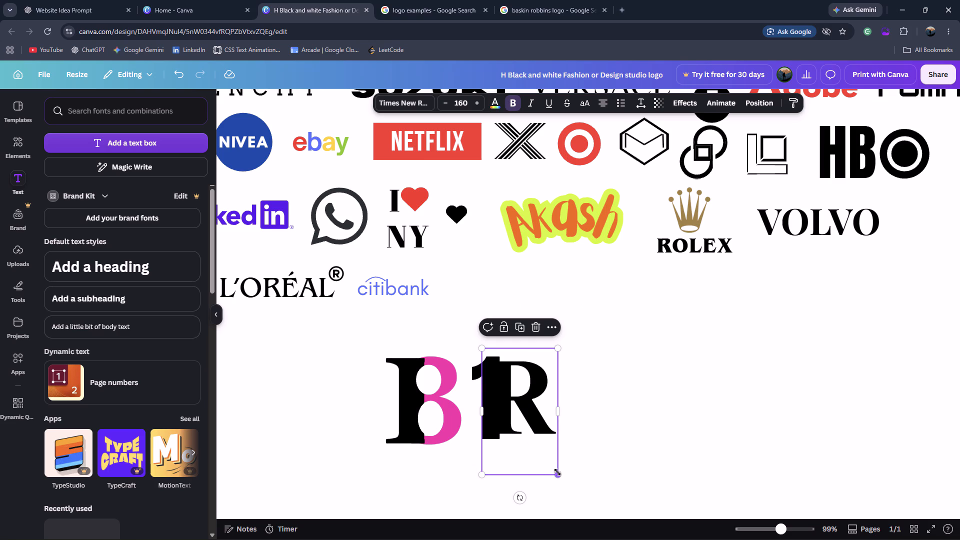
{"action": "left_click_drag", "start_coordinate": [557, 472], "coordinate": [562, 477]}
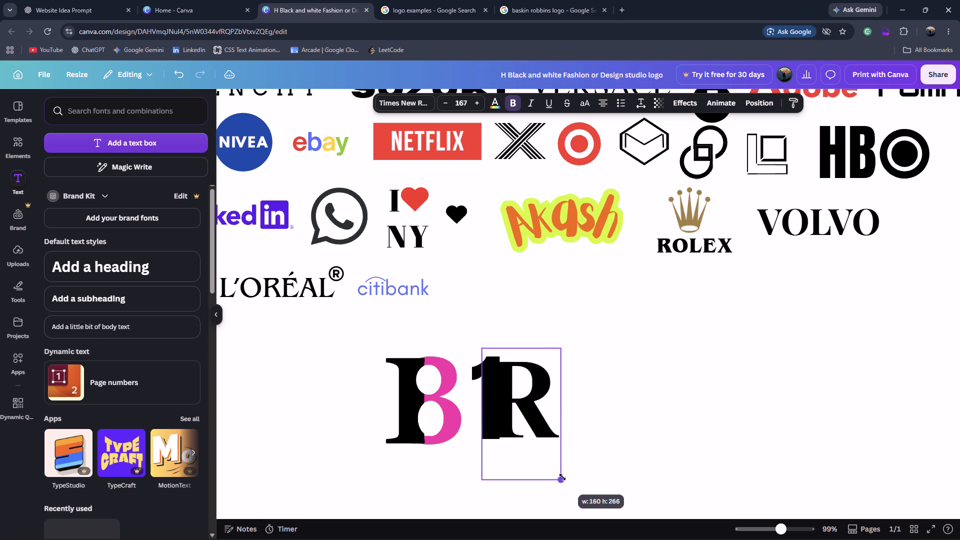
{"action": "left_click_drag", "start_coordinate": [562, 477], "coordinate": [562, 477]}
{"action": "left_click_drag", "start_coordinate": [535, 447], "coordinate": [534, 441]}
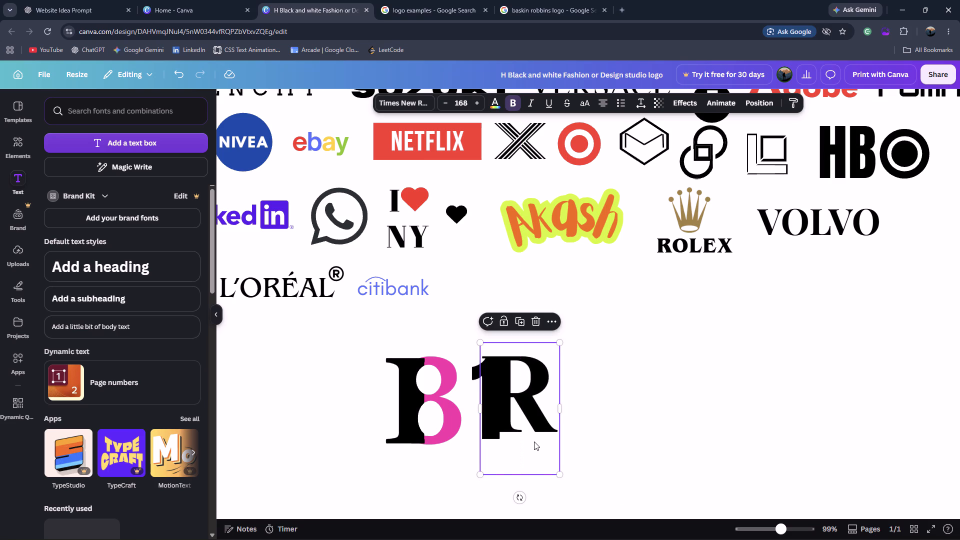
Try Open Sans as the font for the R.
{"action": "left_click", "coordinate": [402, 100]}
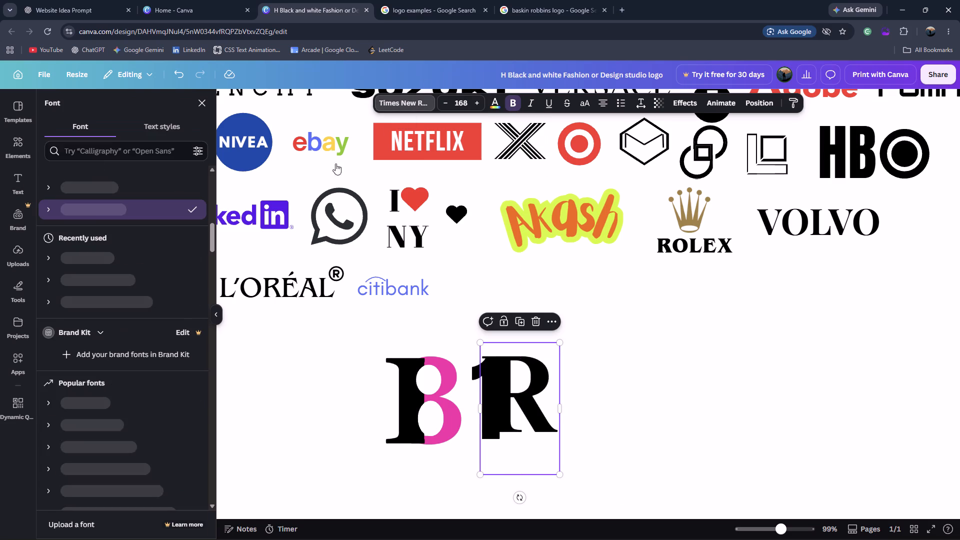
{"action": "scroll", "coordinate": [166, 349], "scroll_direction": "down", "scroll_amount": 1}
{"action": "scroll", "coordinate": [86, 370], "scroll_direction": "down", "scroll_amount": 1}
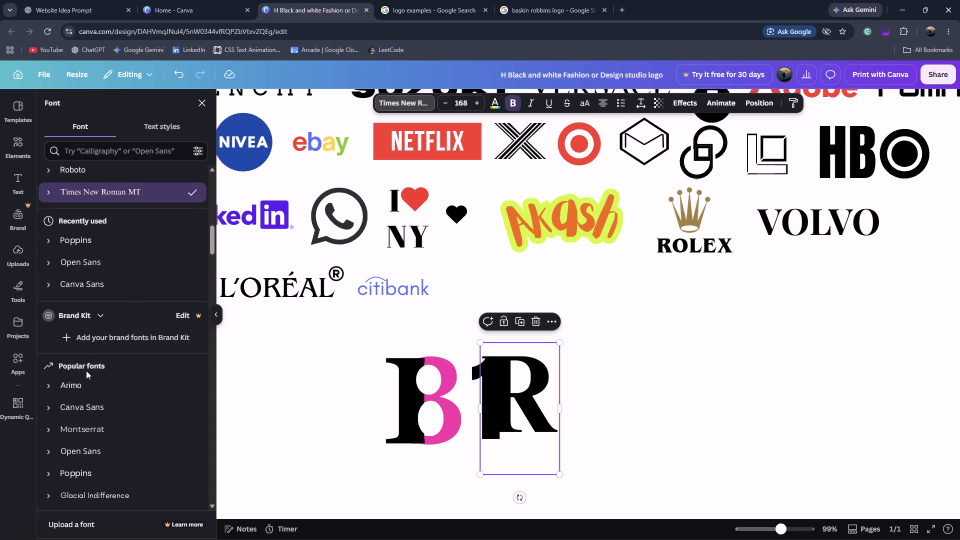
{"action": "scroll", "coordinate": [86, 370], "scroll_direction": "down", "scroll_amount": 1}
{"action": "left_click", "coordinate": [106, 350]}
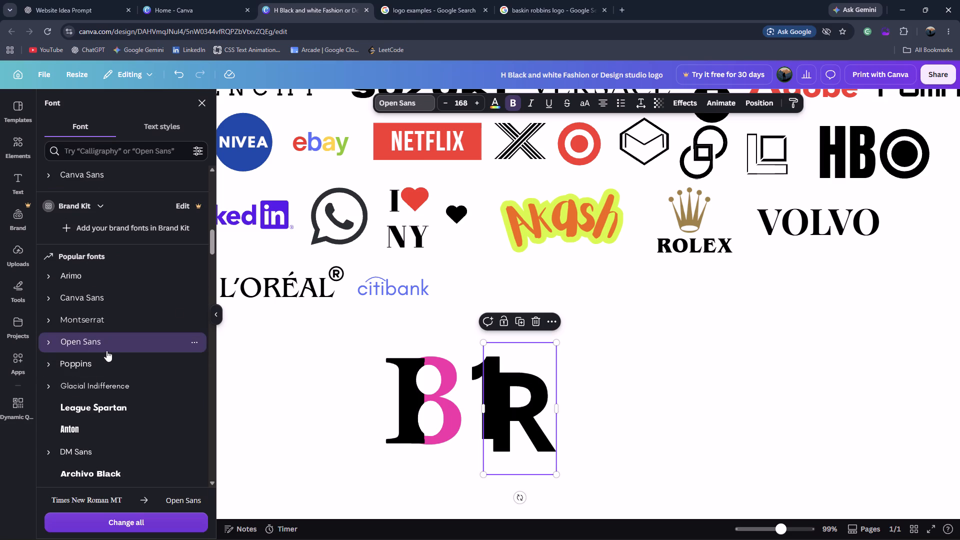
Reposition the R so its stem overlaps the stem of the 1 and its base lines up with it.
{"action": "left_click_drag", "start_coordinate": [519, 438], "coordinate": [513, 424]}
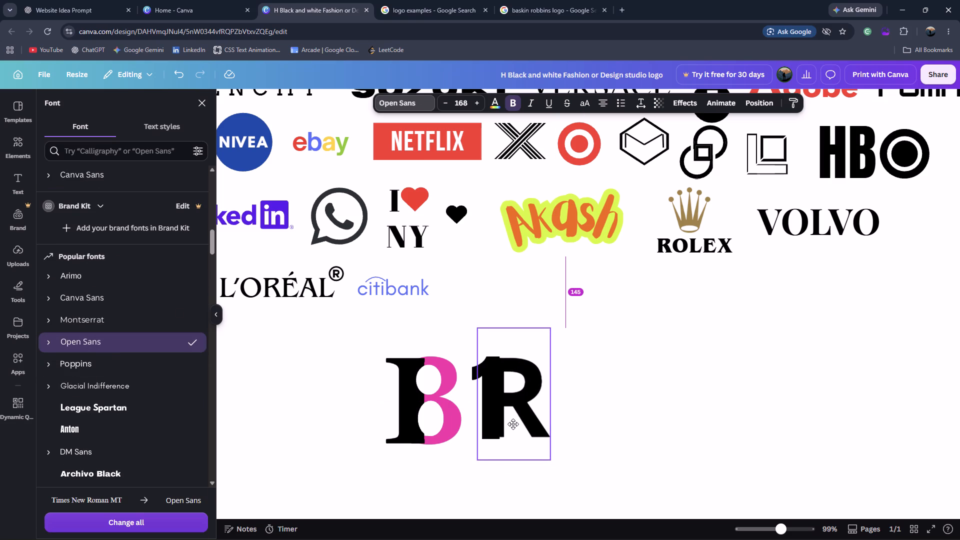
{"action": "left_click_drag", "start_coordinate": [513, 424], "coordinate": [513, 424]}
{"action": "left_click_drag", "start_coordinate": [513, 424], "coordinate": [511, 426]}
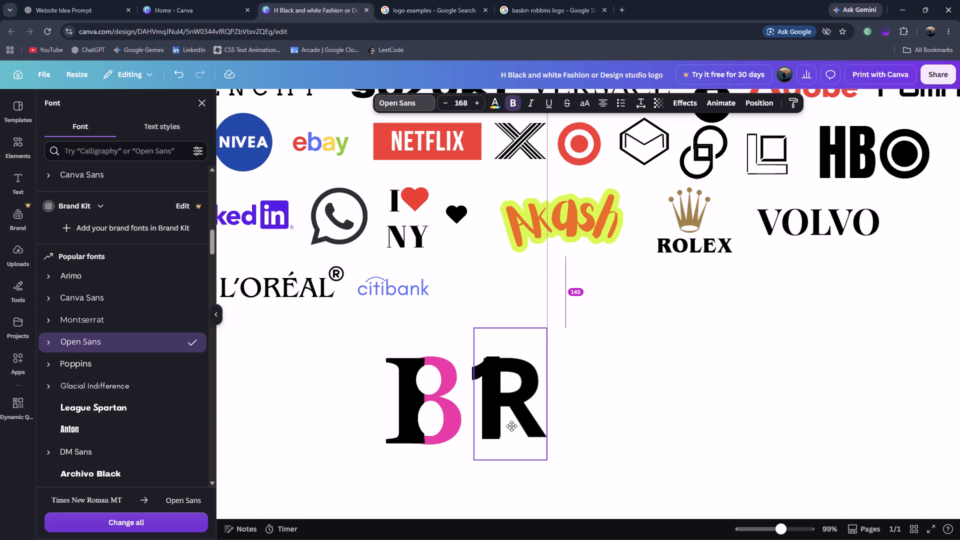
{"action": "left_click_drag", "start_coordinate": [511, 426], "coordinate": [511, 426]}
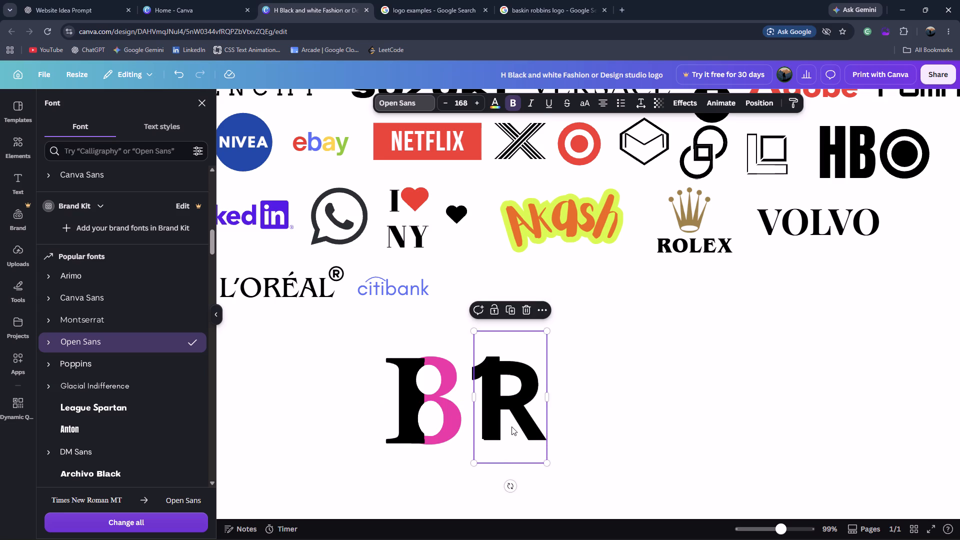
{"action": "key", "text": "Right"}
{"action": "key", "text": "Down"}
{"action": "key", "text": "Up"}
{"action": "key", "text": "Left"}
{"action": "key", "text": "Left"}
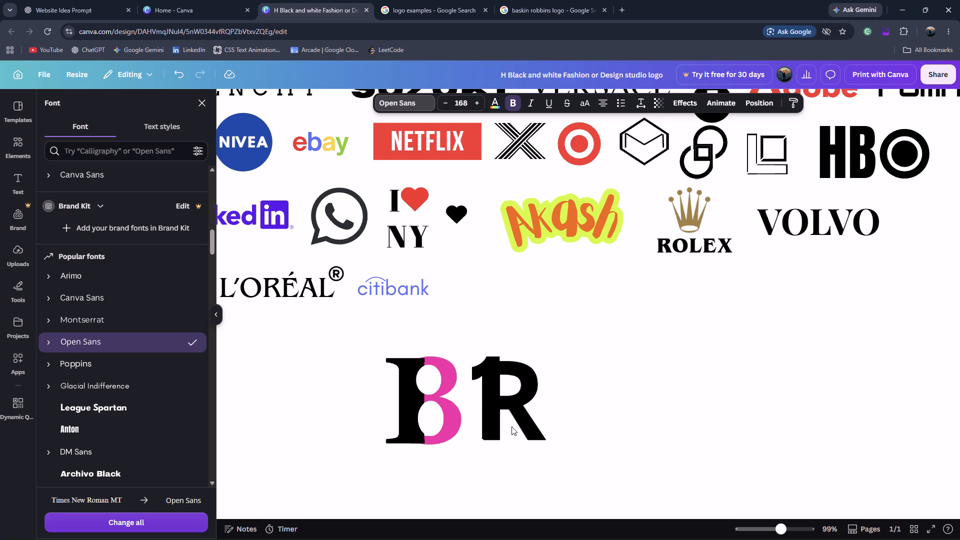
{"action": "key", "text": "Left"}
{"action": "key", "text": "Up"}
{"action": "key", "text": "Up"}
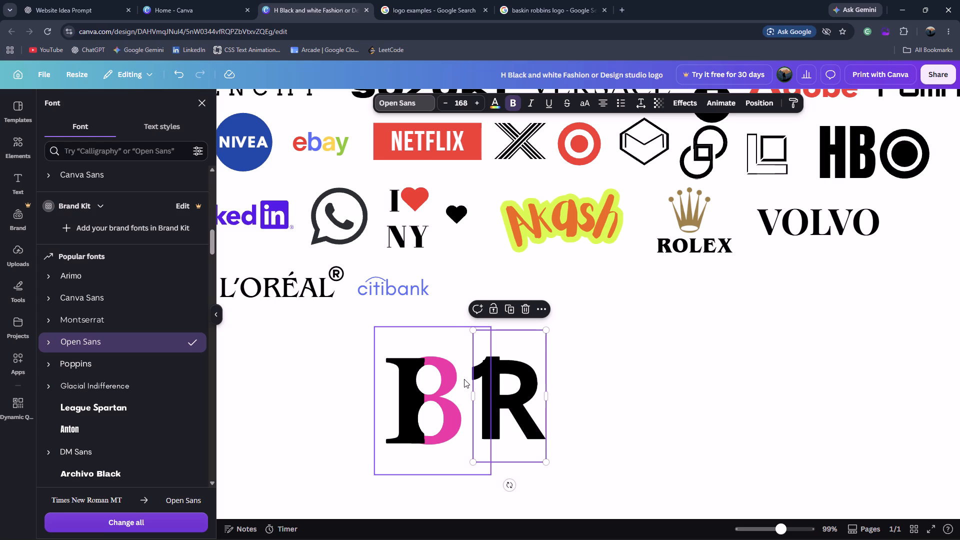
{"action": "left_click", "coordinate": [584, 340]}
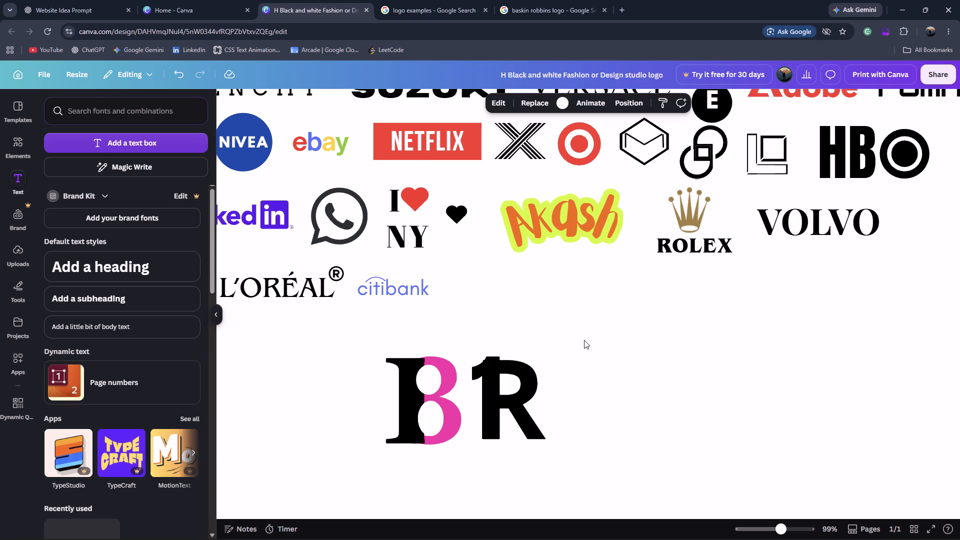
Check the Baskin-Robbins reference logos in Google and change the R's font to Cinzel Decorative.
{"action": "left_click", "coordinate": [553, 0]}
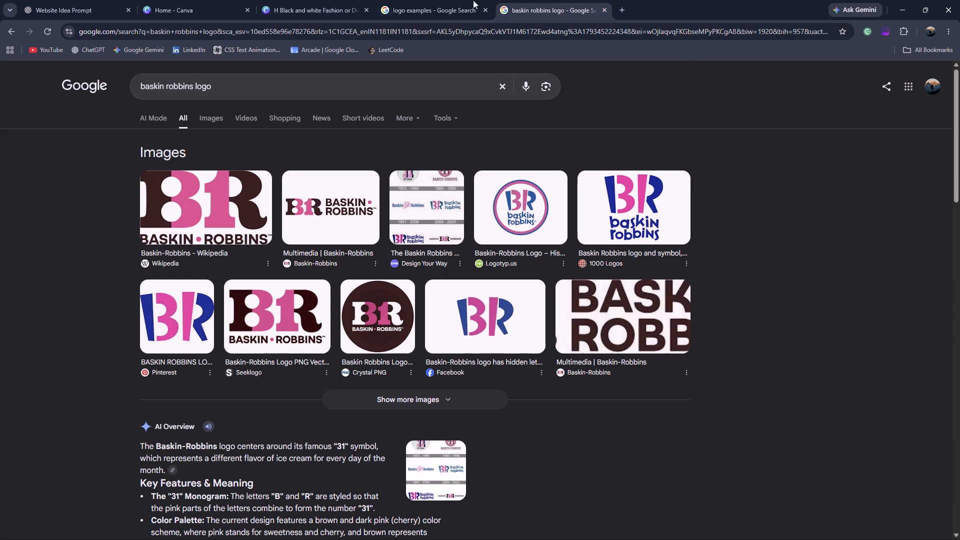
{"action": "left_click", "coordinate": [429, 0]}
{"action": "left_click", "coordinate": [263, 0]}
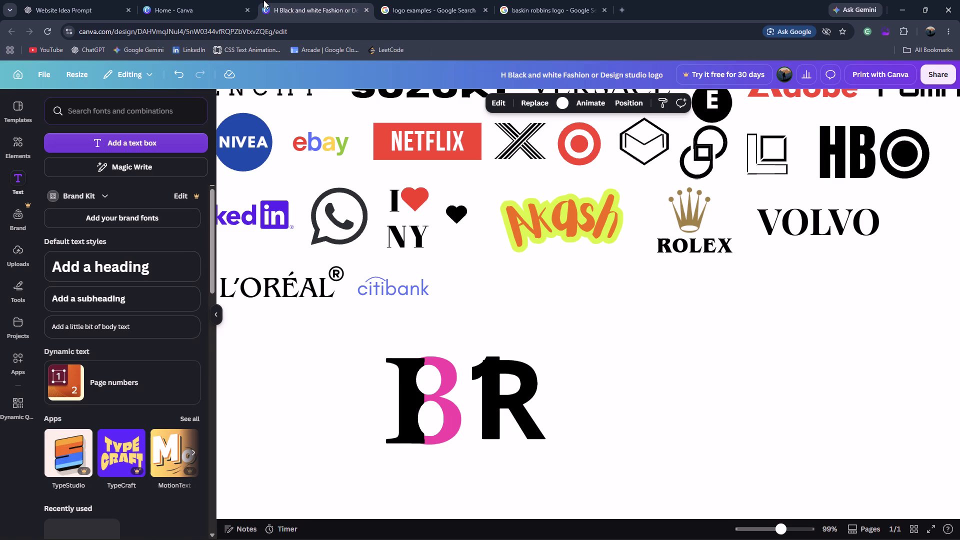
{"action": "left_click", "coordinate": [512, 375]}
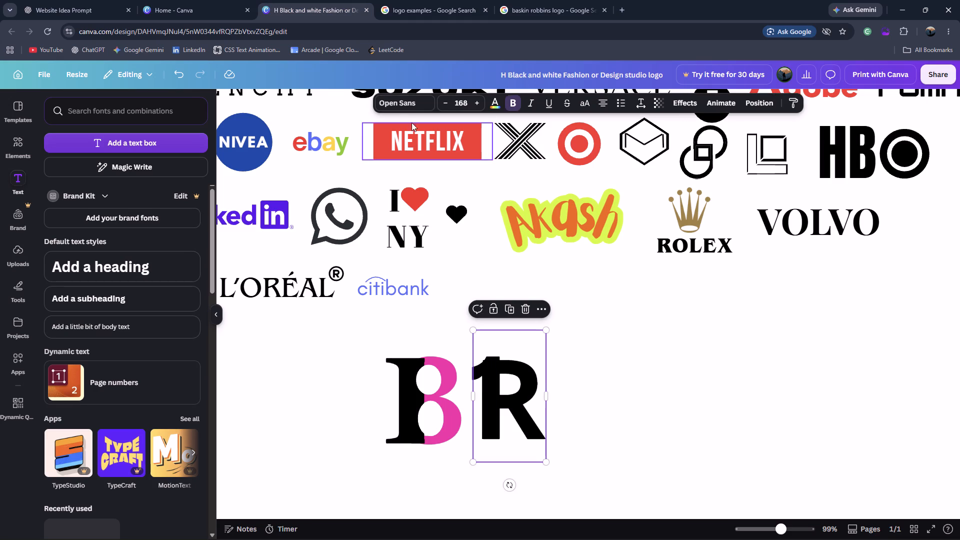
{"action": "left_click", "coordinate": [399, 108]}
{"action": "scroll", "coordinate": [99, 384], "scroll_direction": "down", "scroll_amount": 1}
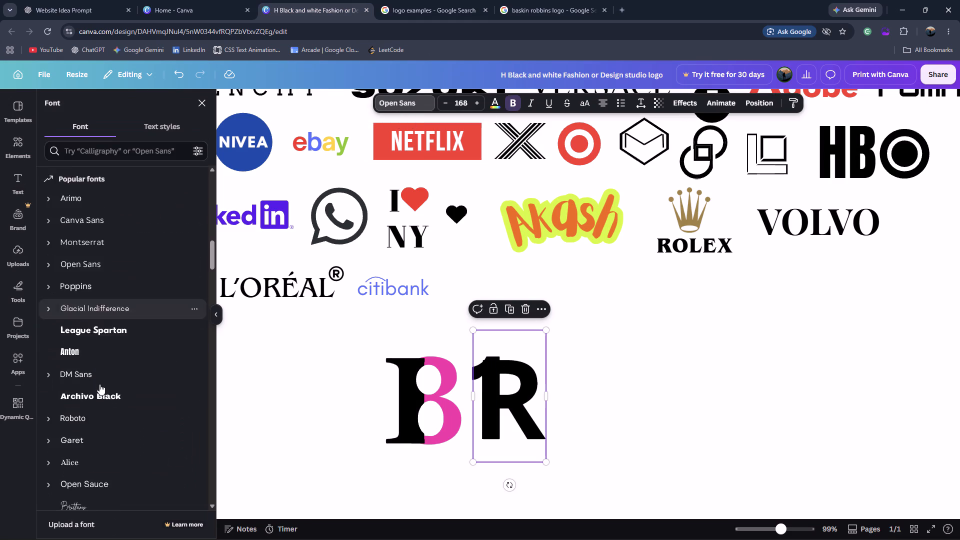
{"action": "scroll", "coordinate": [99, 384], "scroll_direction": "down", "scroll_amount": 7}
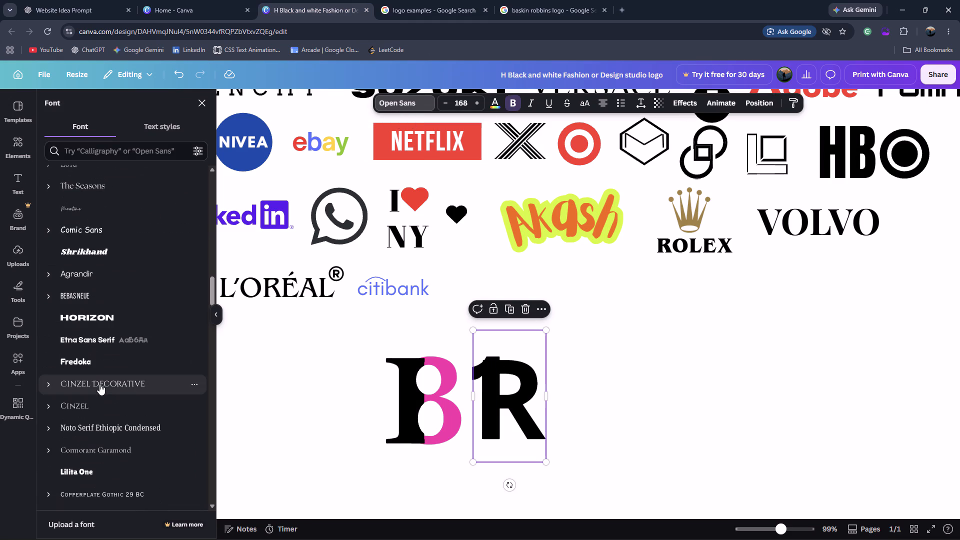
{"action": "left_click", "coordinate": [106, 387]}
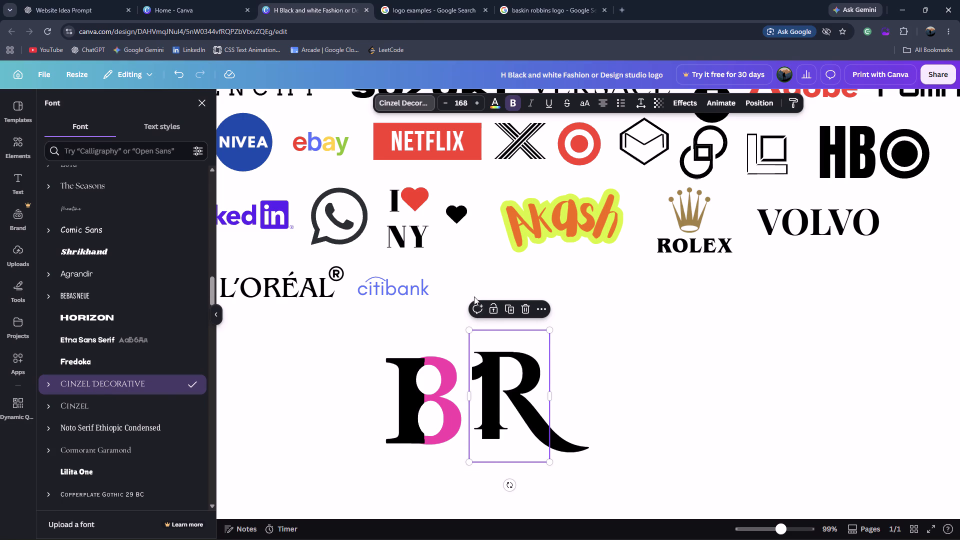
Resize the R to font size 175 and fit its stem over the 1, with their tops level.
{"action": "left_click_drag", "start_coordinate": [469, 330], "coordinate": [479, 342]}
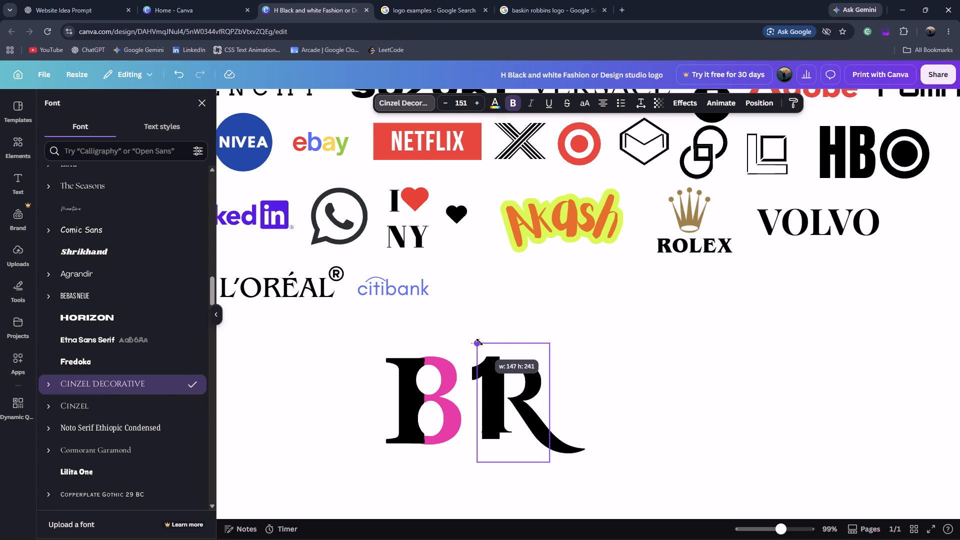
{"action": "left_click_drag", "start_coordinate": [479, 342], "coordinate": [480, 342]}
{"action": "left_click_drag", "start_coordinate": [515, 386], "coordinate": [515, 394]}
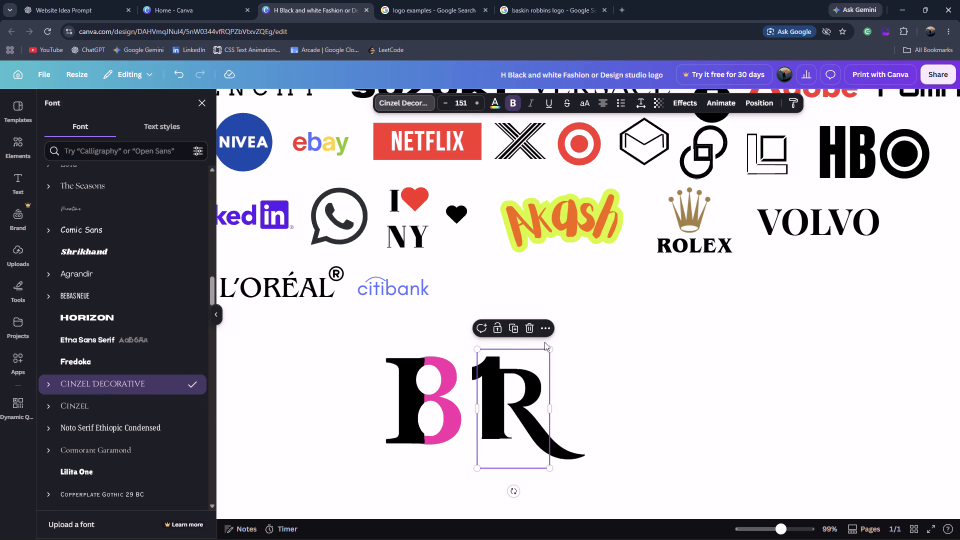
{"action": "left_click_drag", "start_coordinate": [553, 347], "coordinate": [557, 333]}
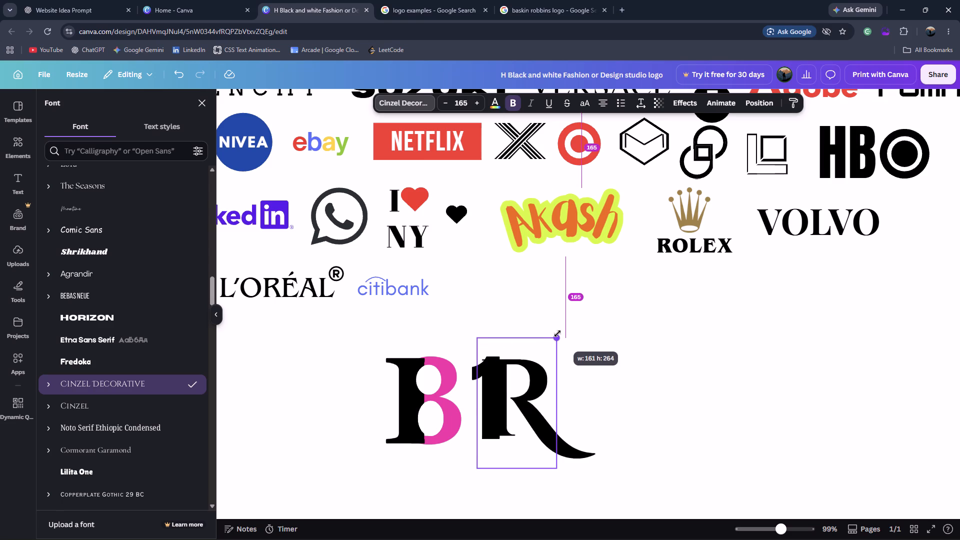
{"action": "left_click_drag", "start_coordinate": [557, 333], "coordinate": [558, 336]}
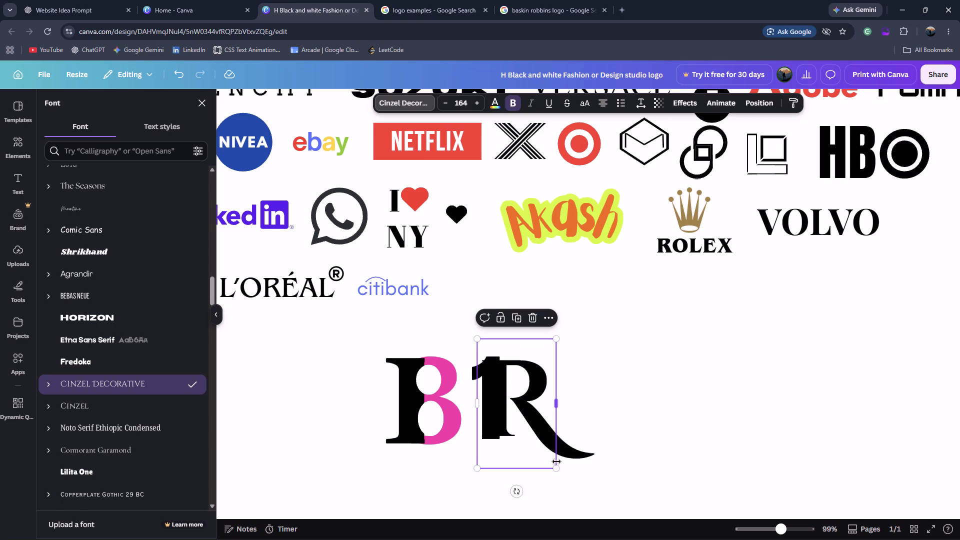
{"action": "left_click_drag", "start_coordinate": [556, 466], "coordinate": [561, 470]}
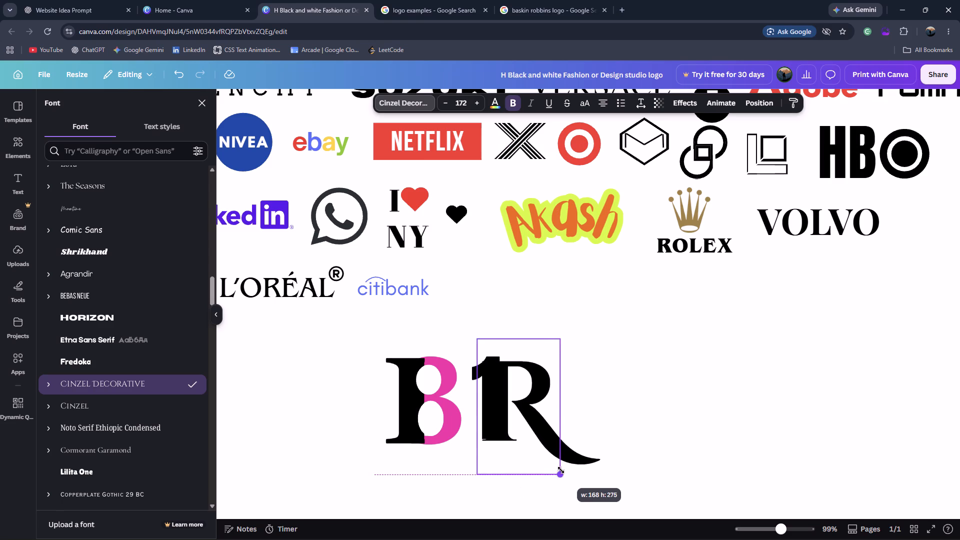
{"action": "left_click_drag", "start_coordinate": [561, 470], "coordinate": [562, 469]}
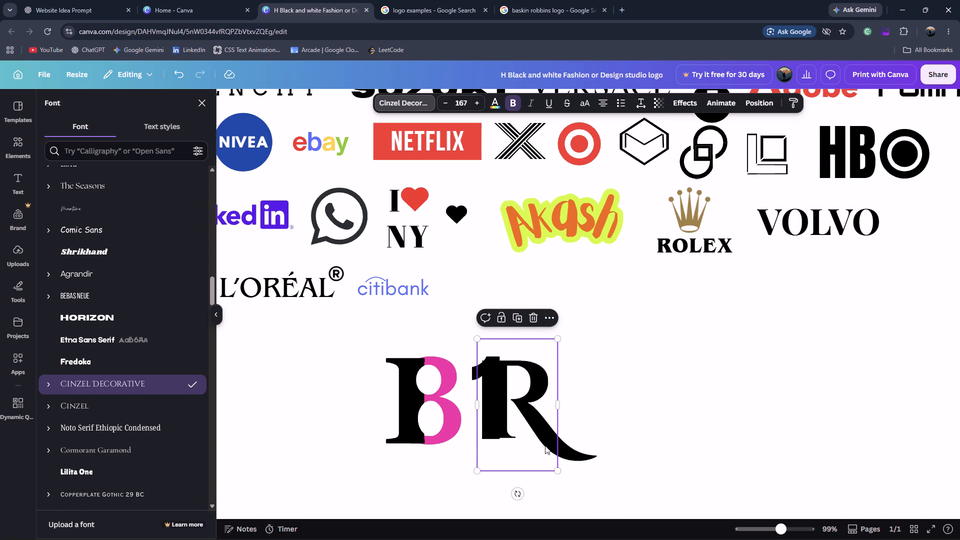
{"action": "key", "text": "Down"}
{"action": "key", "text": "Down"}
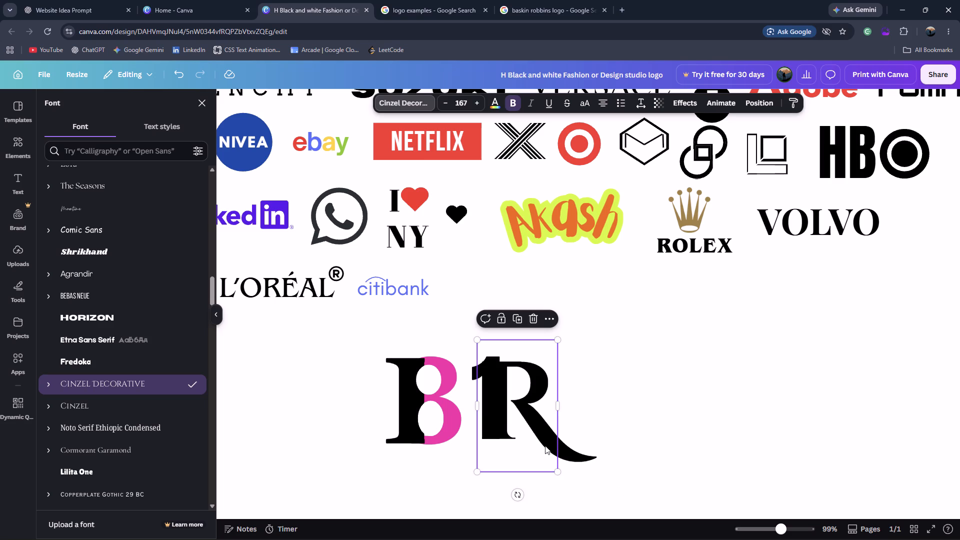
{"action": "key", "text": "Right"}
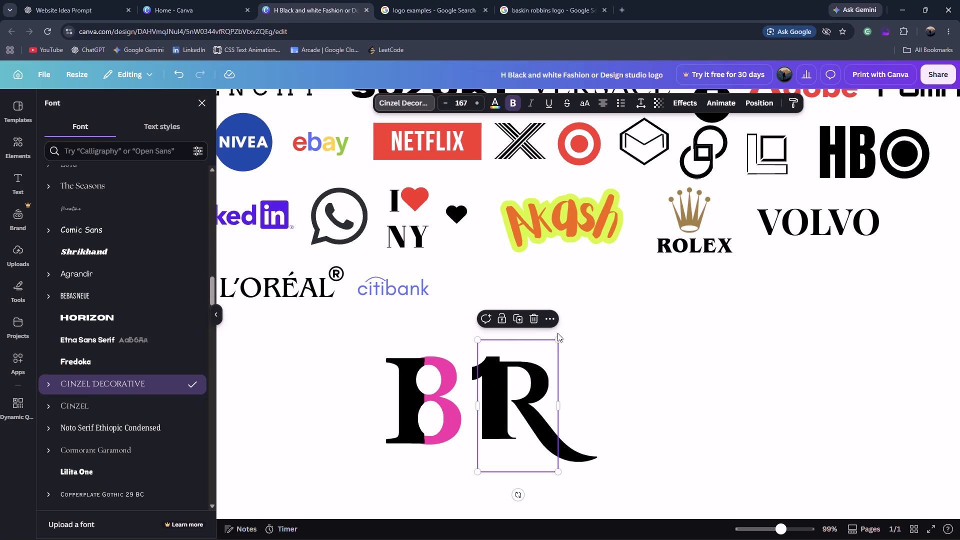
{"action": "left_click_drag", "start_coordinate": [558, 338], "coordinate": [566, 335]}
{"action": "left_click", "coordinate": [606, 409]}
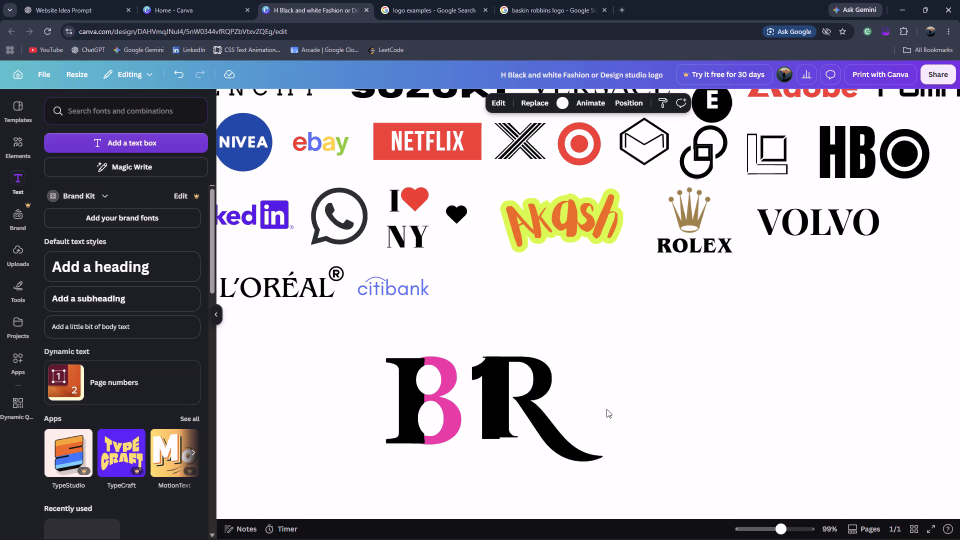
Nudge the R down and slightly sideways so the base of its stem lines up with the foot of the 1.
{"action": "left_click", "coordinate": [547, 400]}
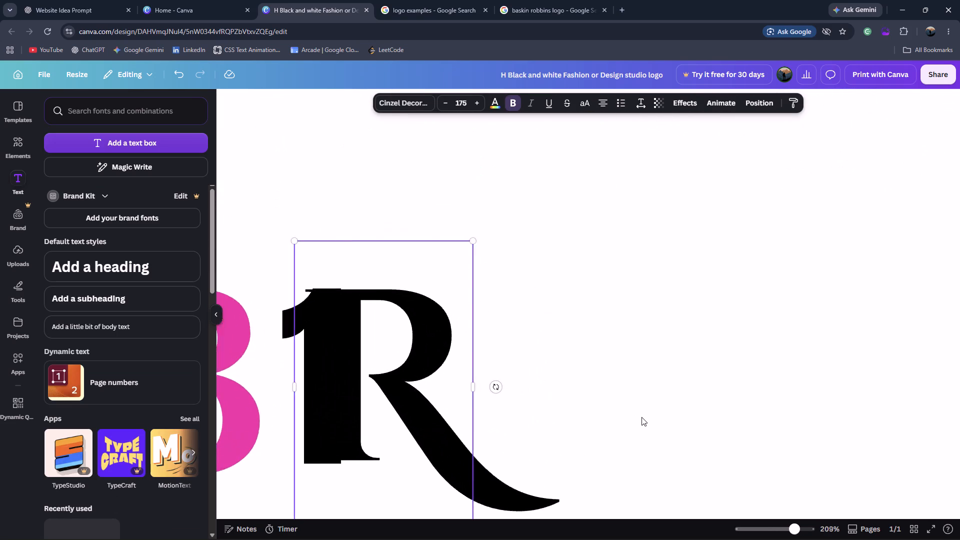
{"action": "scroll", "coordinate": [641, 417], "scroll_direction": "right", "scroll_amount": 3}
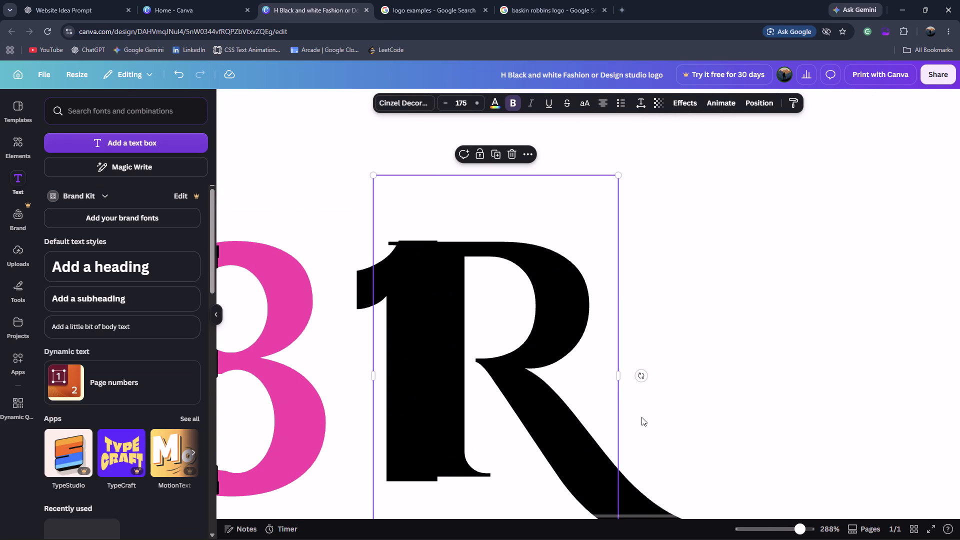
{"action": "left_click", "coordinate": [419, 339]}
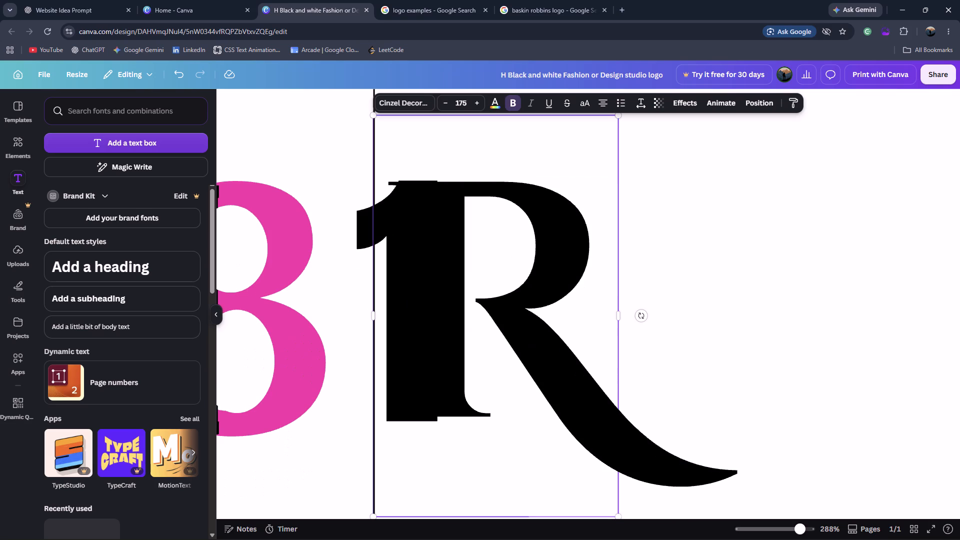
{"action": "key", "text": "Down"}
{"action": "key", "text": "Down"}
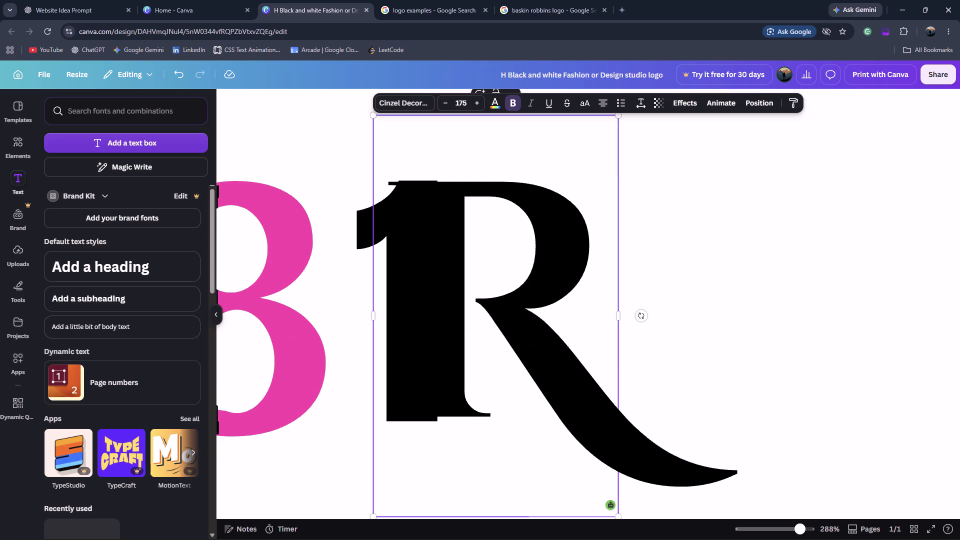
{"action": "left_click", "coordinate": [732, 362]}
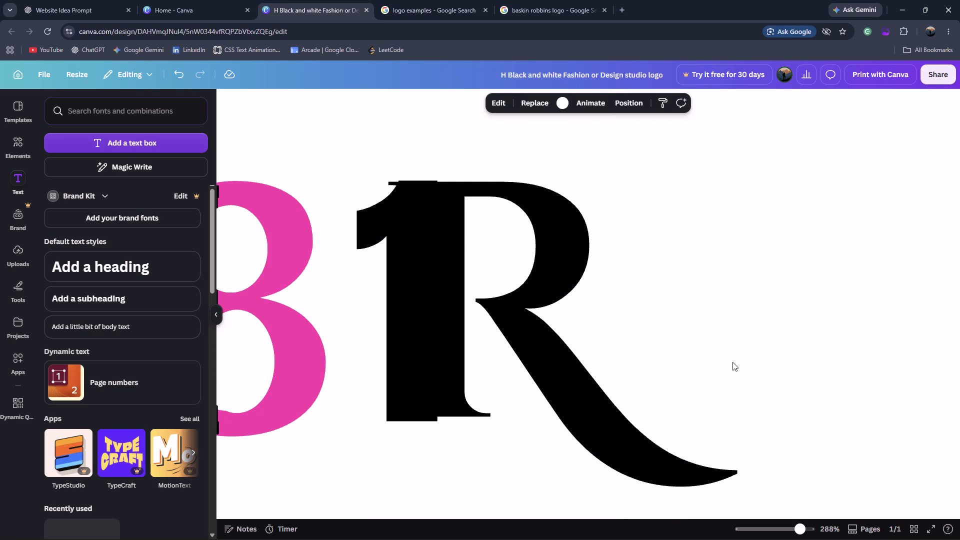
{"action": "left_click", "coordinate": [550, 343]}
{"action": "key", "text": "Down"}
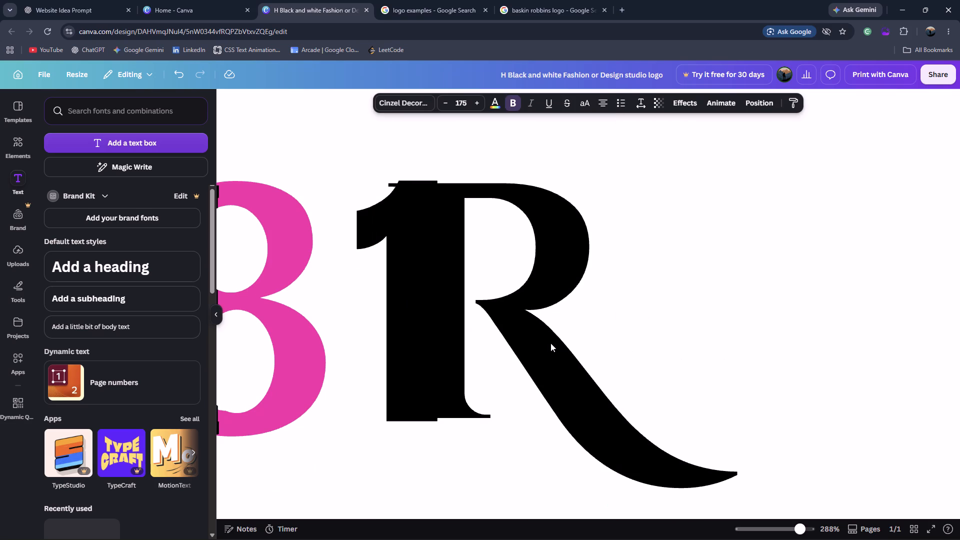
{"action": "key", "text": "Down"}
{"action": "key", "text": "Down"}
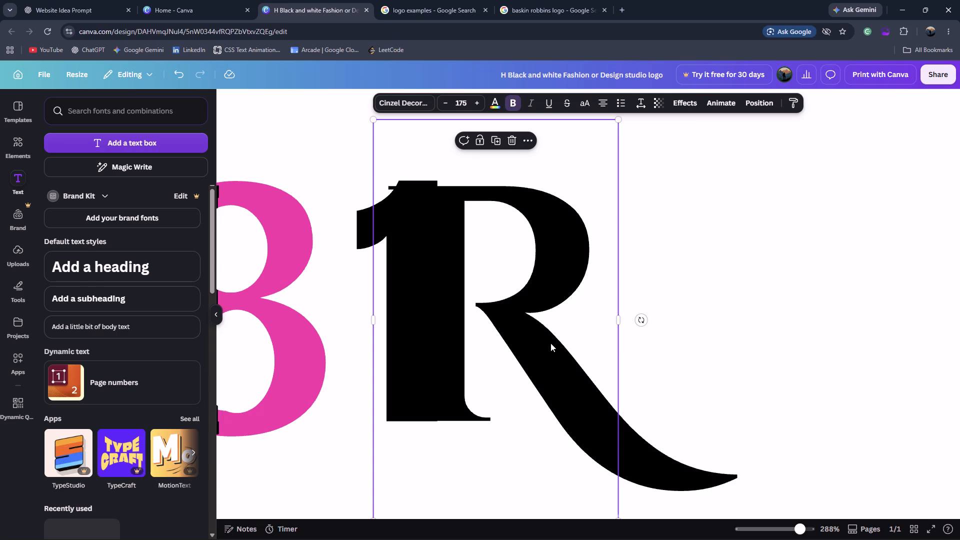
{"action": "key", "text": "Down"}
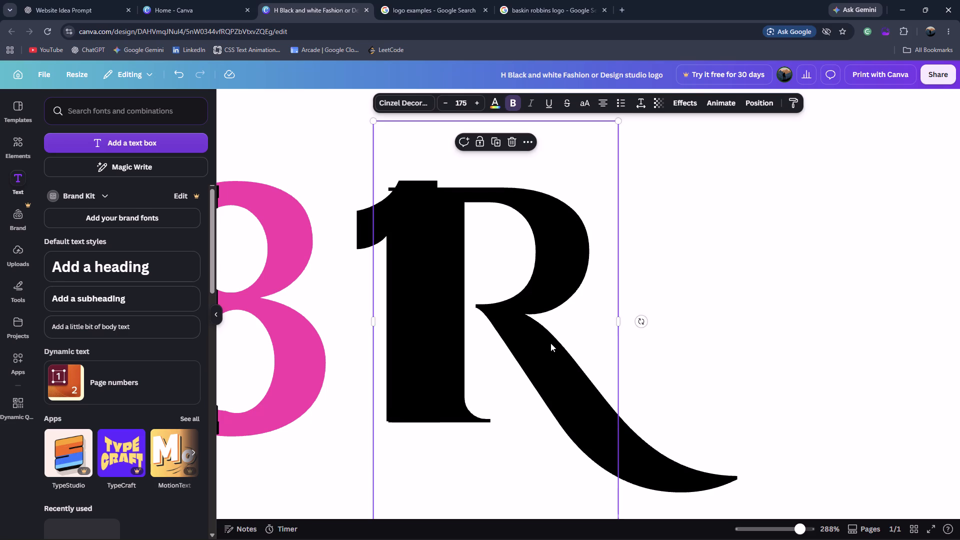
{"action": "key", "text": "Up"}
{"action": "key", "text": "Left"}
{"action": "key", "text": "Right"}
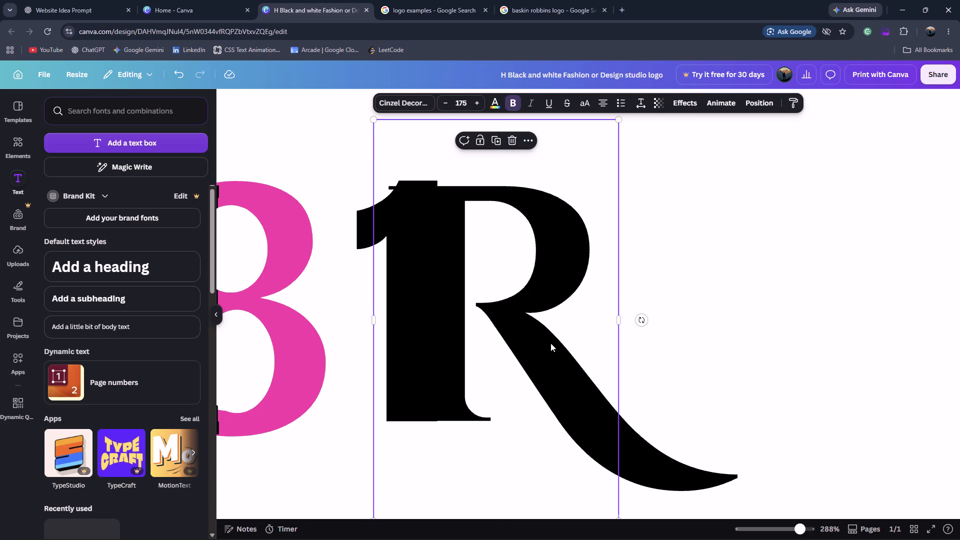
{"action": "left_click", "coordinate": [793, 246]}
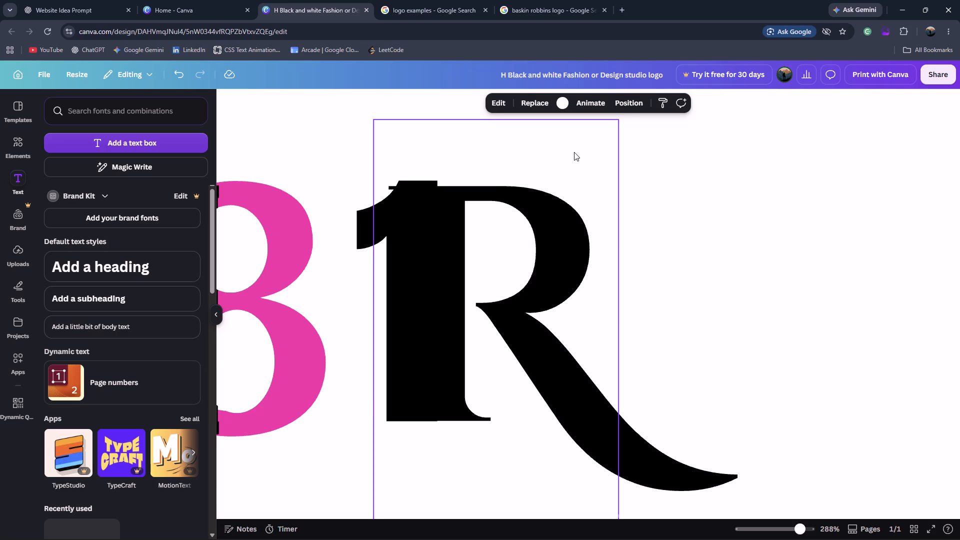
Check the Baskin-Robbins reference logos in Google and recolour the 1 to the same pink as the B.
{"action": "left_click", "coordinate": [599, 129]}
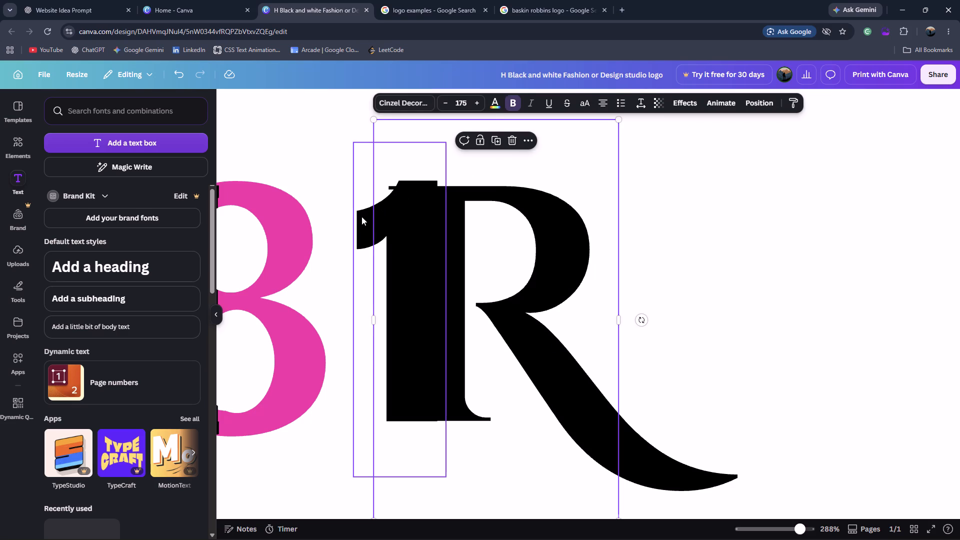
{"action": "left_click", "coordinate": [600, 0]}
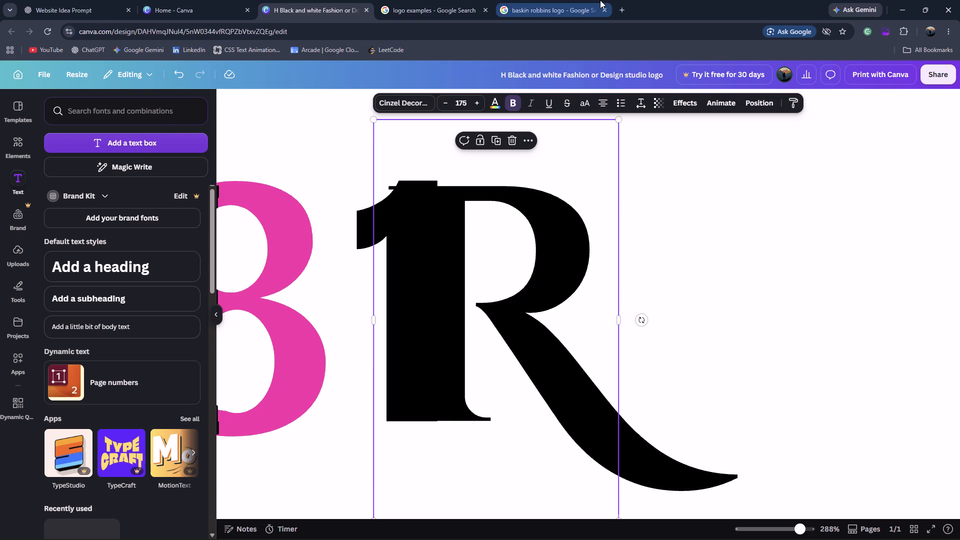
{"action": "left_click", "coordinate": [280, 0]}
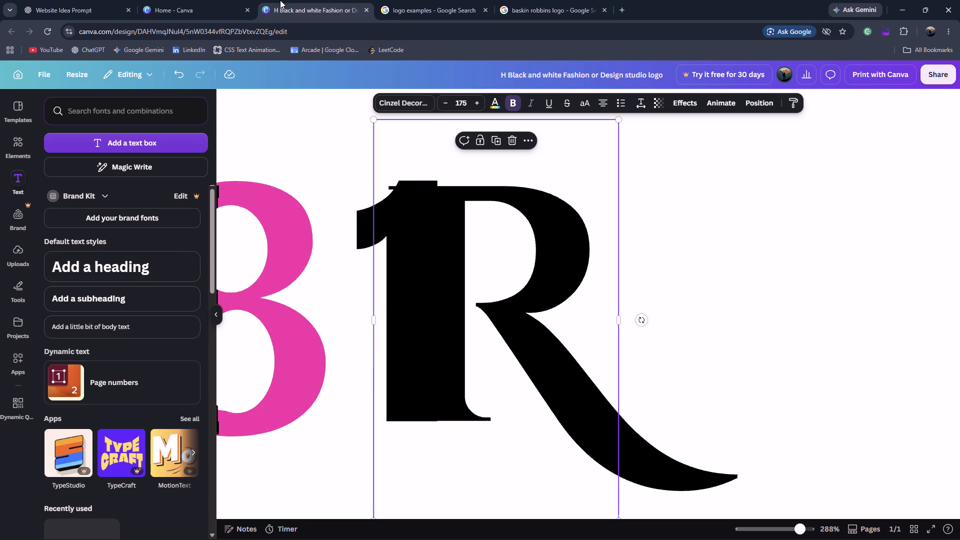
{"action": "left_click", "coordinate": [357, 238]}
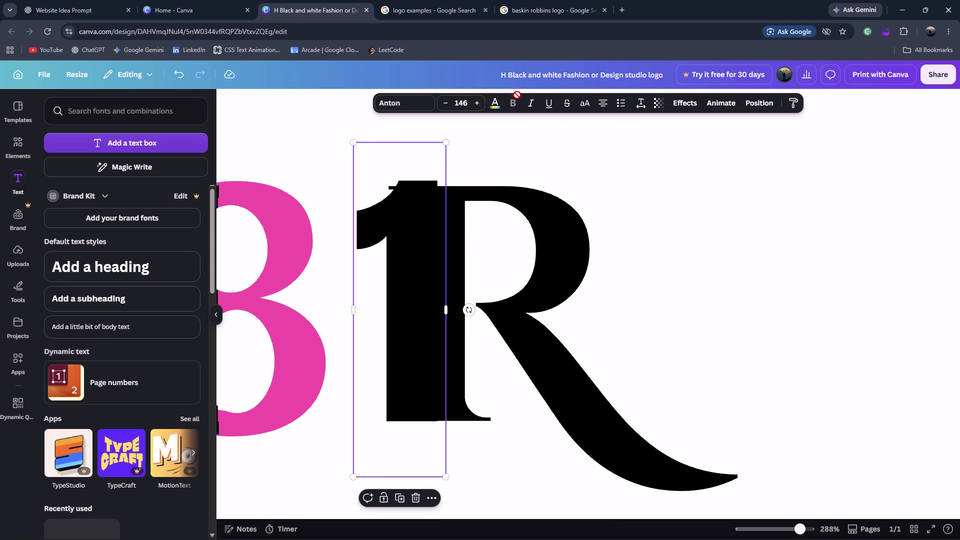
{"action": "left_click", "coordinate": [499, 104]}
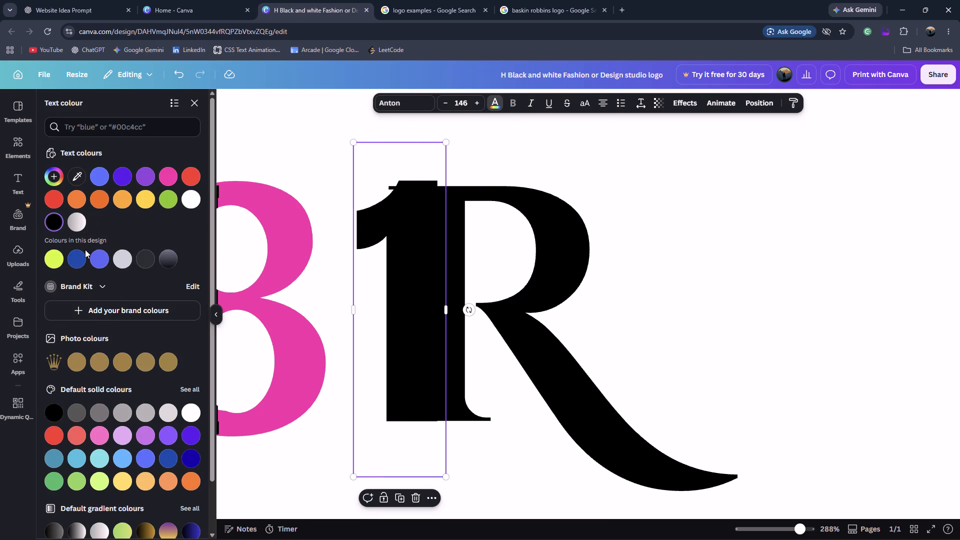
{"action": "left_click", "coordinate": [168, 175]}
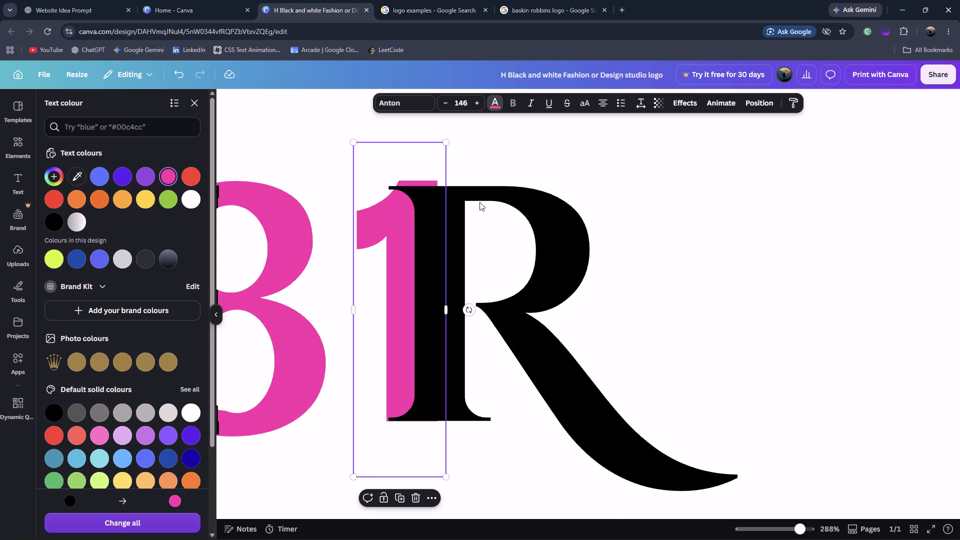
Bring the pink 1 to the front so it covers the overlapping stem of the black R.
{"action": "left_click", "coordinate": [742, 103]}
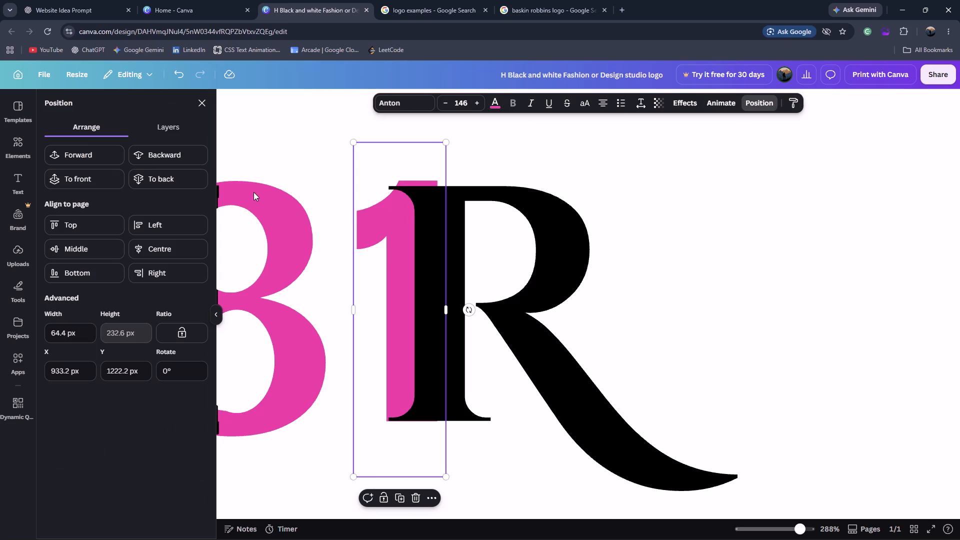
{"action": "left_click", "coordinate": [86, 180]}
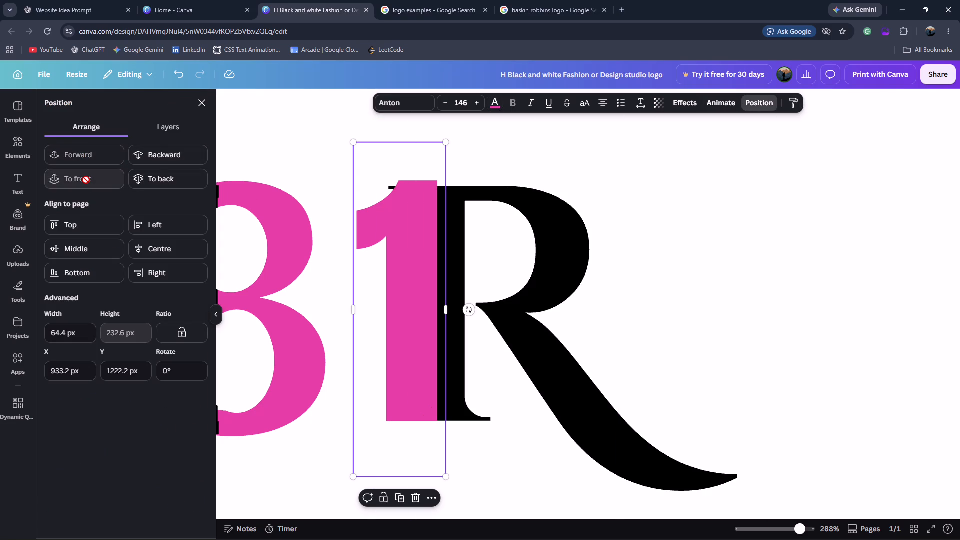
{"action": "left_click", "coordinate": [785, 278]}
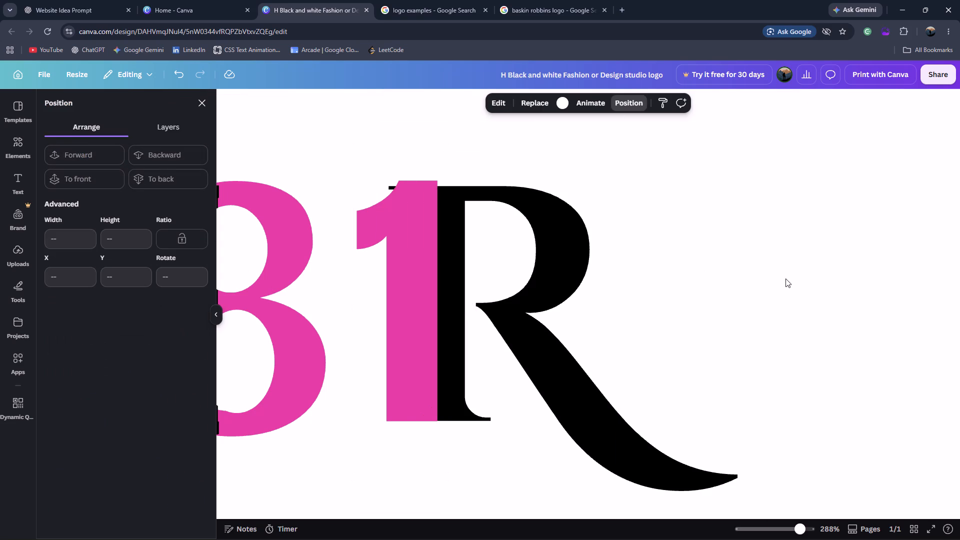
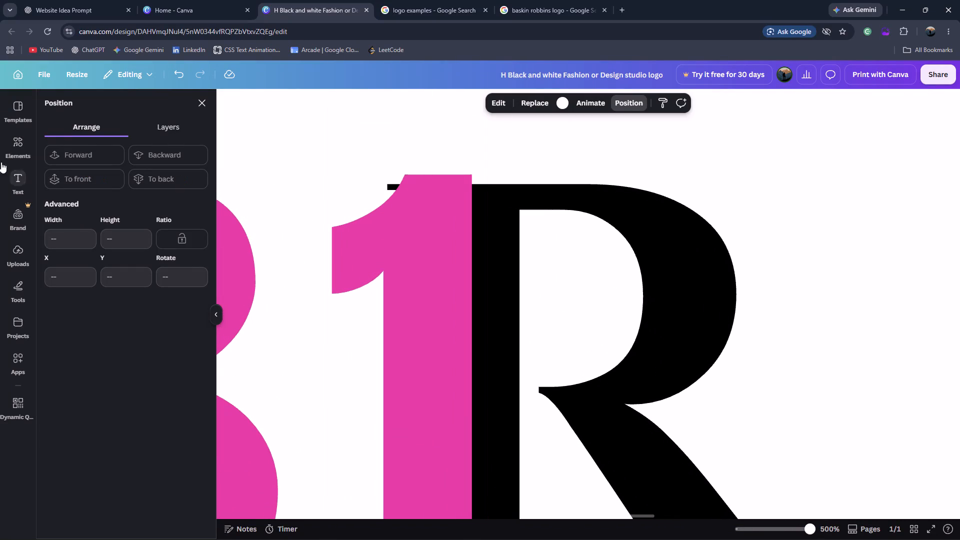
Add a straight line from the recently used elements and change its line type to Curved.
{"action": "left_click", "coordinate": [22, 151]}
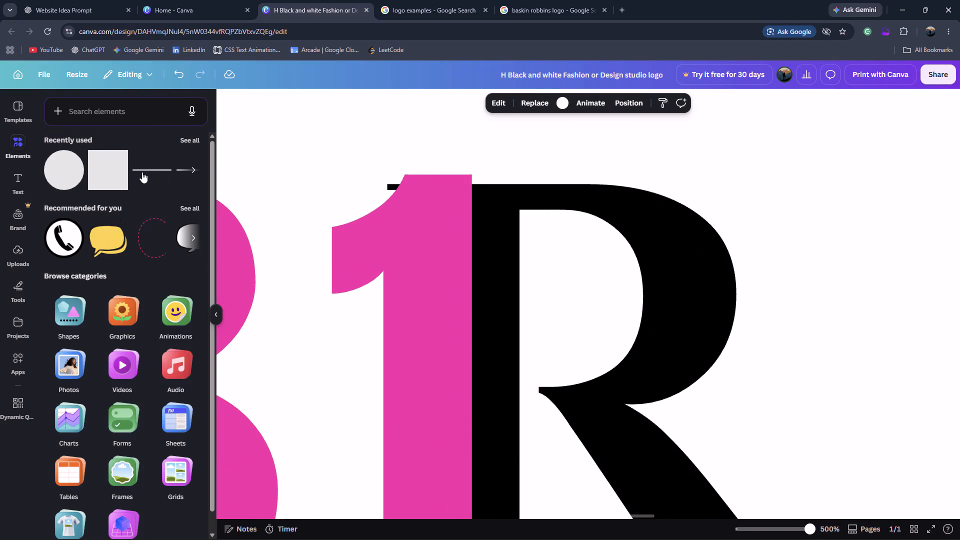
{"action": "left_click", "coordinate": [146, 164]}
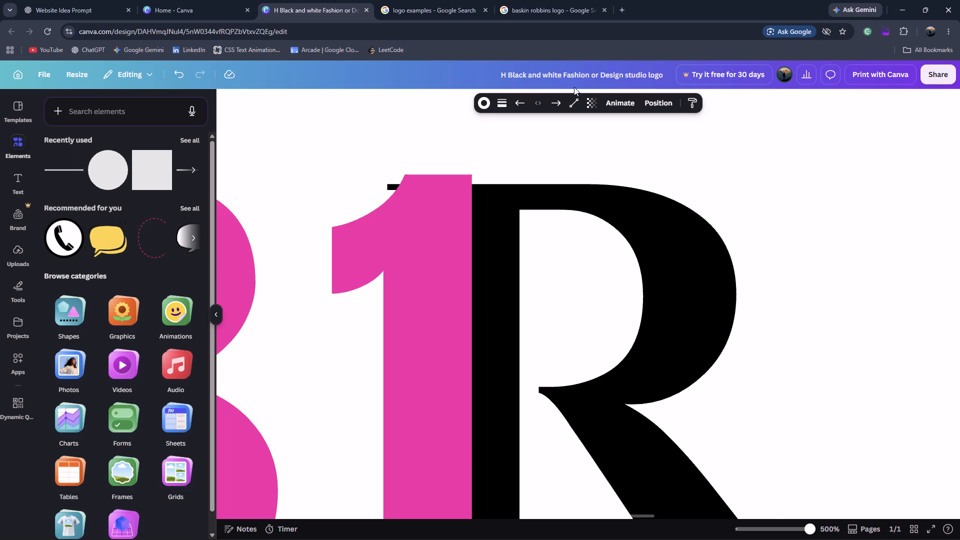
{"action": "left_click", "coordinate": [572, 104]}
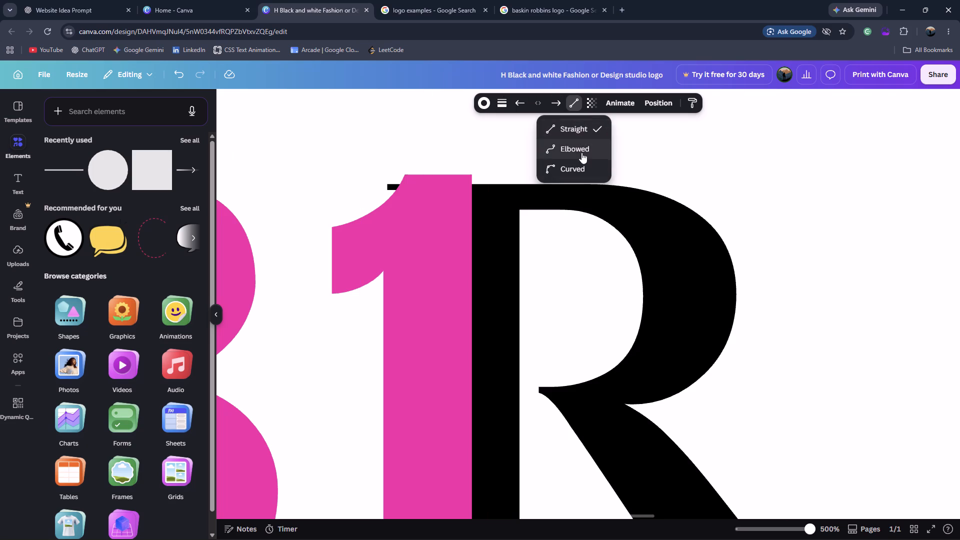
{"action": "left_click", "coordinate": [582, 165]}
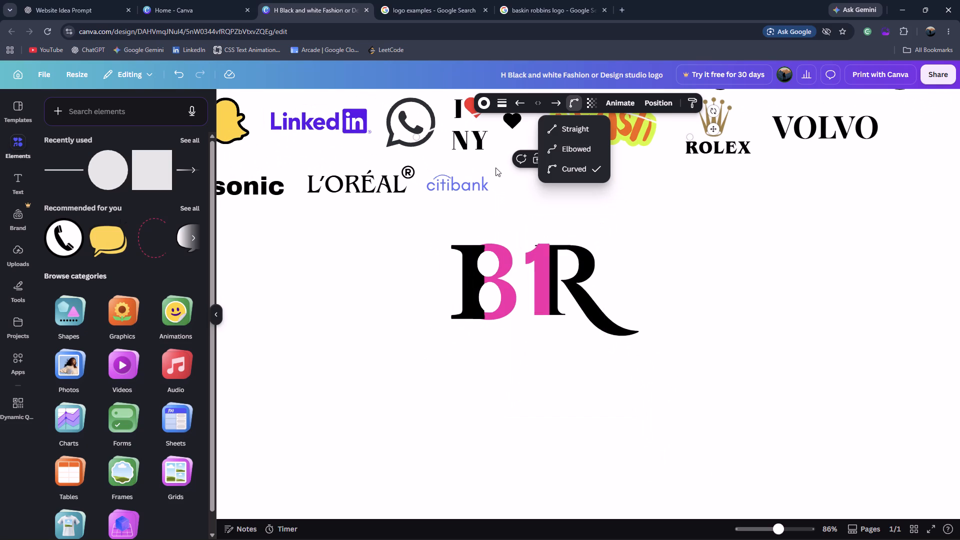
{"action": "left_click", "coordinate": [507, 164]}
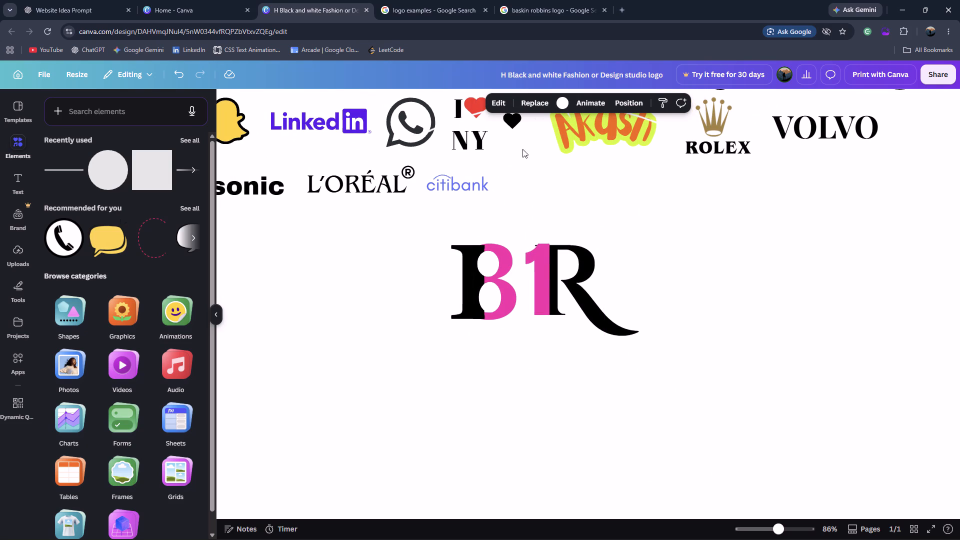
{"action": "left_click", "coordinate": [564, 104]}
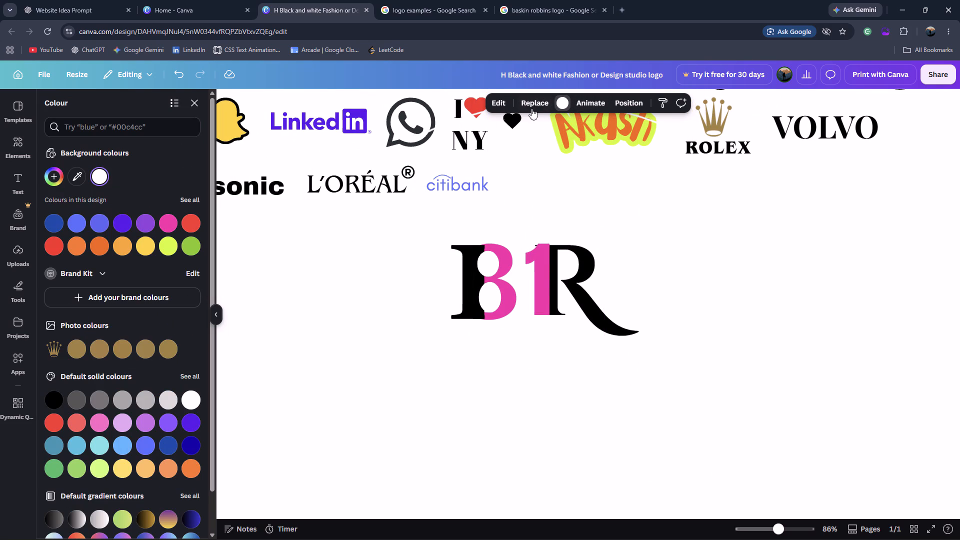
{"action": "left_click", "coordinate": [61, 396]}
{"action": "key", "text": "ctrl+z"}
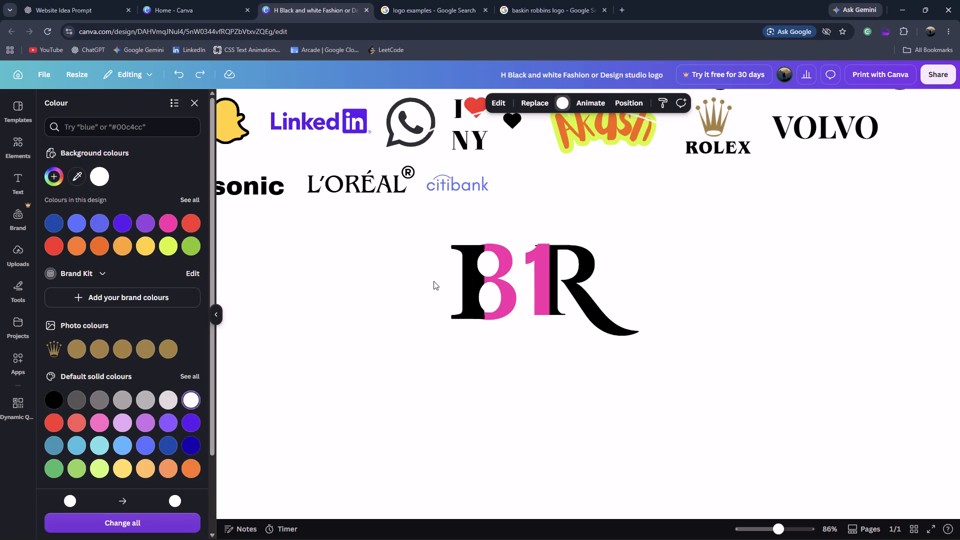
Select the new curved line above the BR lettering and open its stroke colour choices.
{"action": "left_click", "coordinate": [432, 123]}
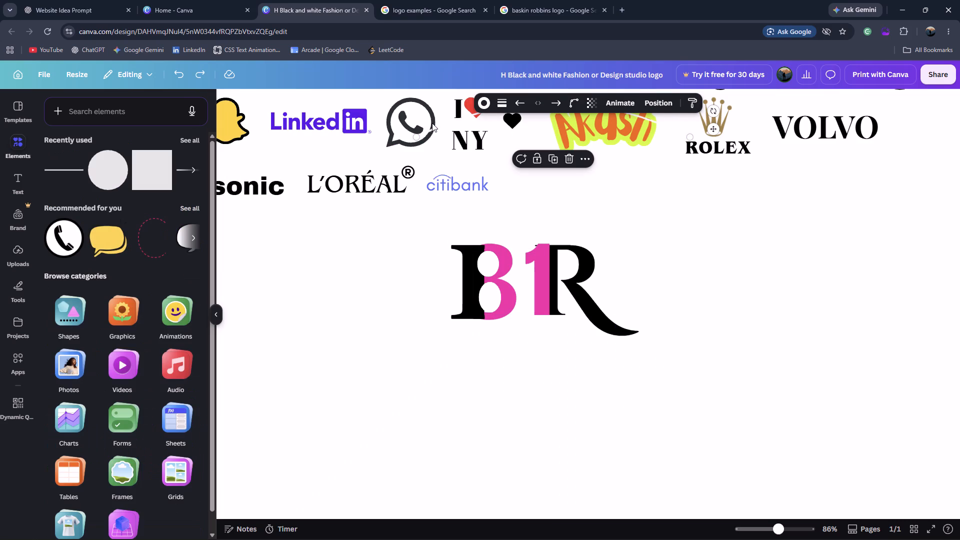
{"action": "left_click", "coordinate": [481, 99]}
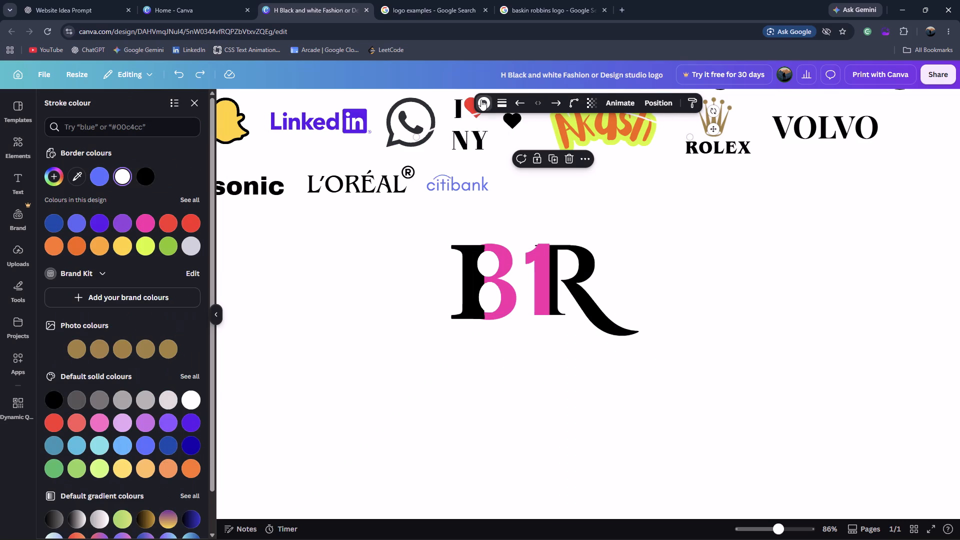
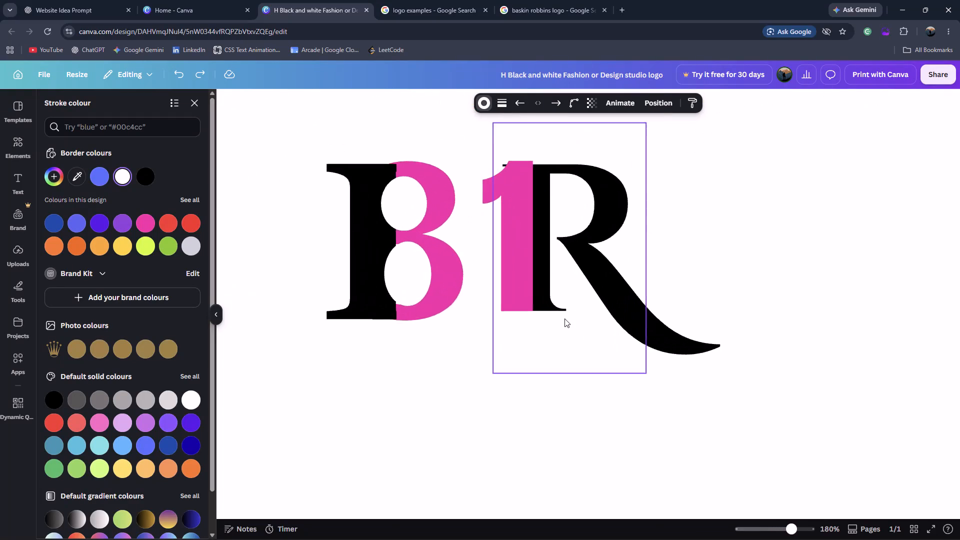
Recolour the white curved line above the BR lettering black.
{"action": "scroll", "coordinate": [564, 318], "scroll_direction": "up", "scroll_amount": 1}
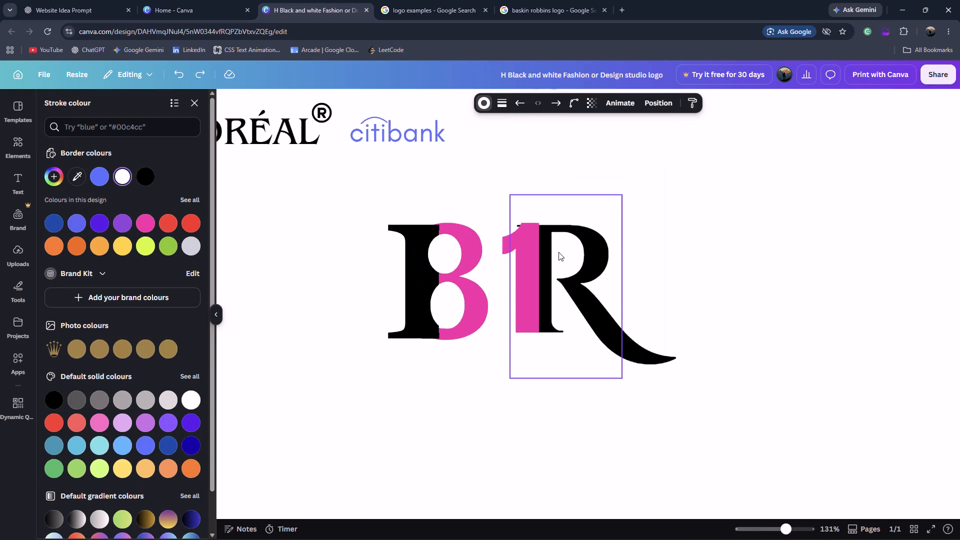
{"action": "left_click", "coordinate": [487, 153]}
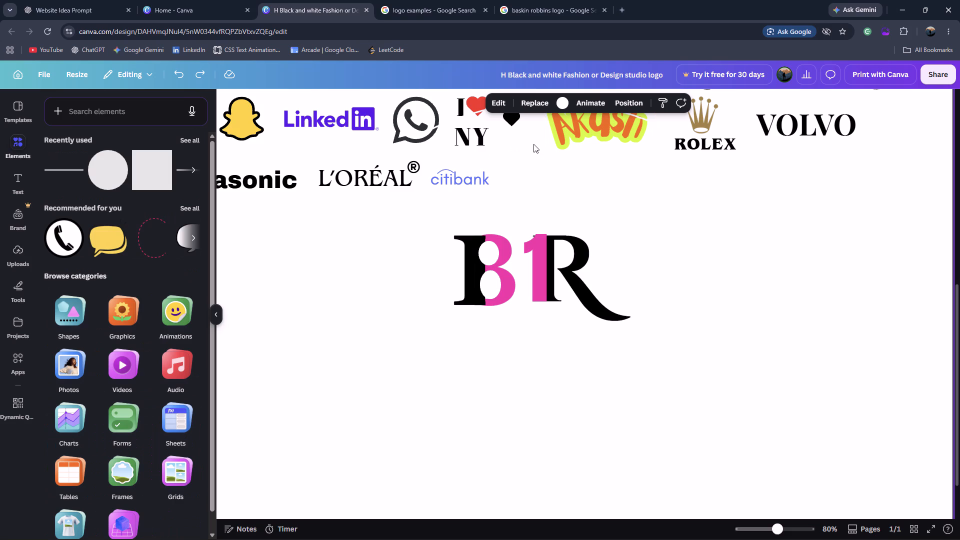
{"action": "left_click", "coordinate": [567, 98]}
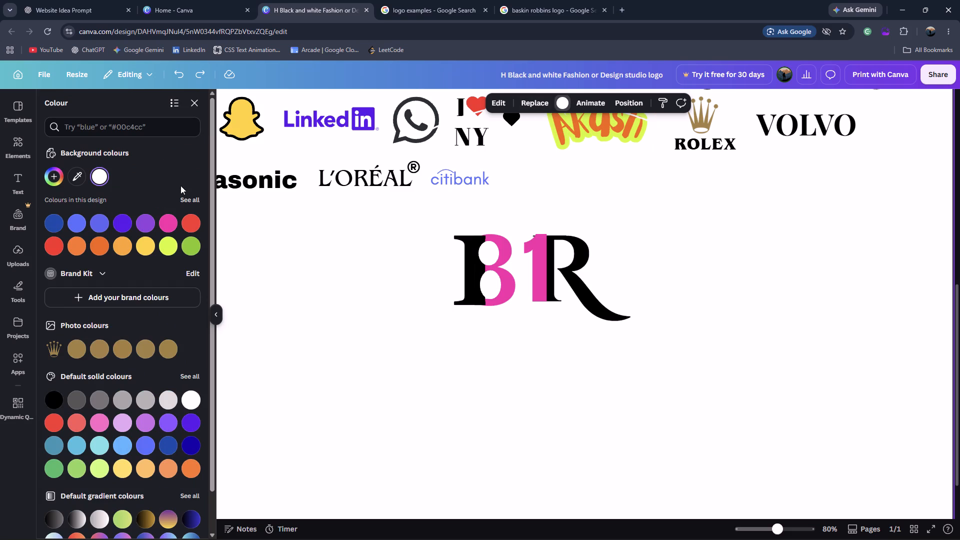
{"action": "left_click", "coordinate": [434, 128]}
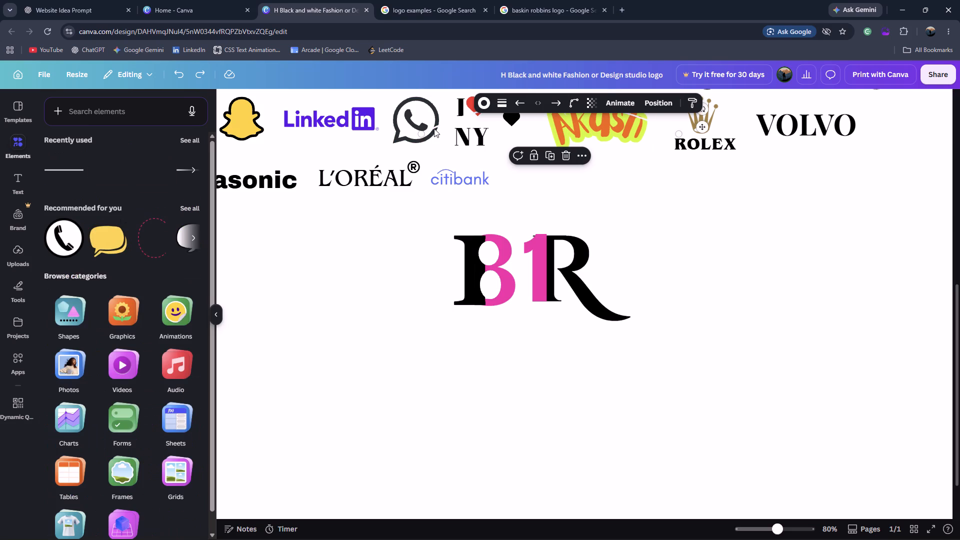
{"action": "left_click", "coordinate": [485, 100]}
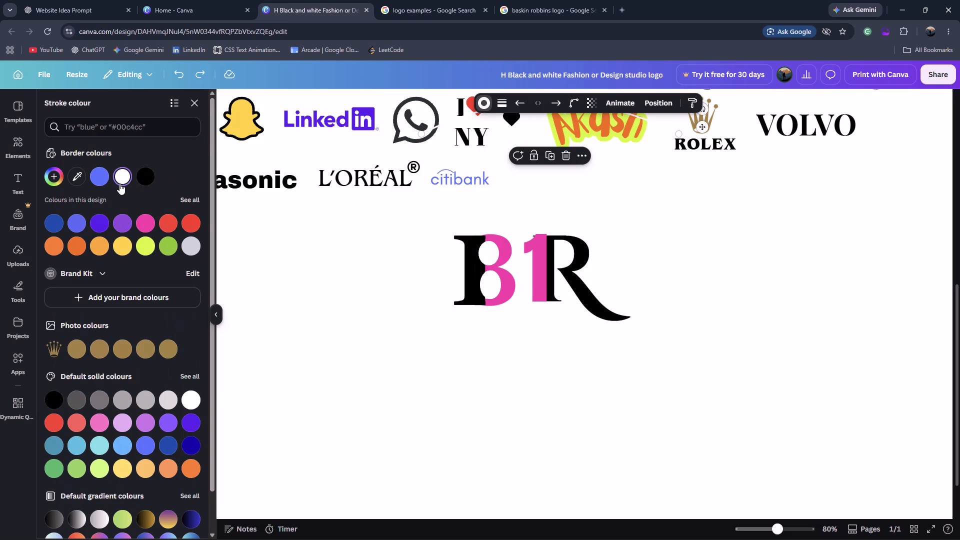
{"action": "left_click", "coordinate": [138, 178]}
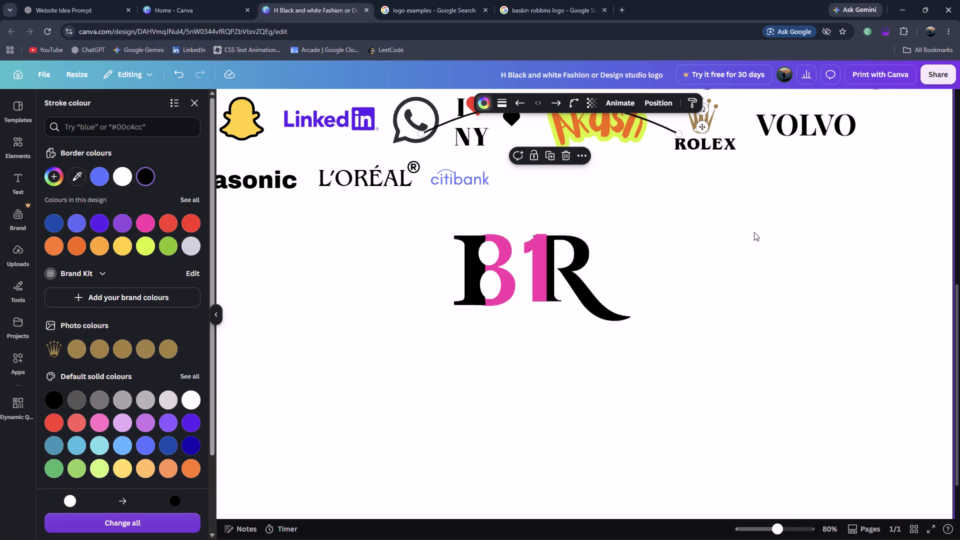
{"action": "left_click", "coordinate": [754, 232]}
Move the black curved line down across the B1R lettering and shorten it so its end meets the R's bowl.
{"action": "left_click_drag", "start_coordinate": [660, 126], "coordinate": [659, 134]}
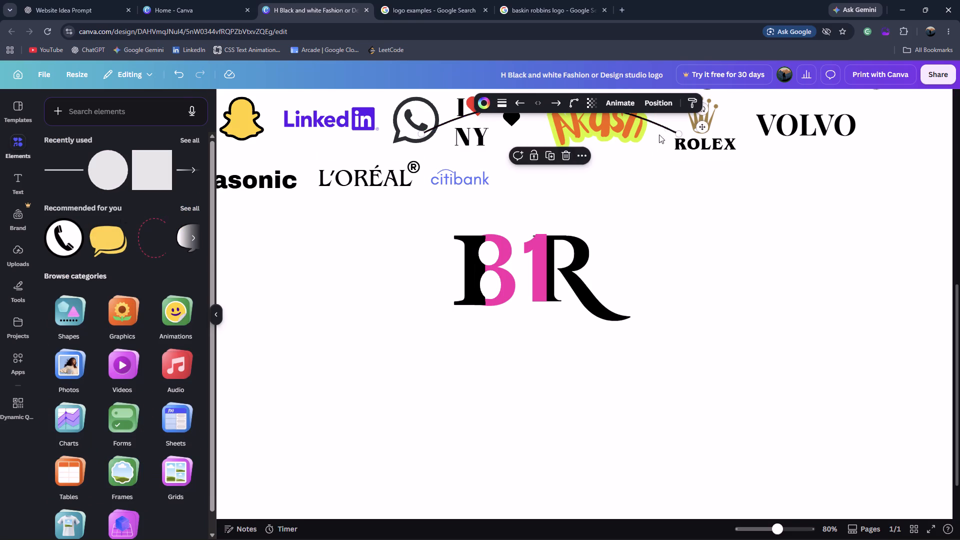
{"action": "left_click_drag", "start_coordinate": [659, 134], "coordinate": [635, 271]}
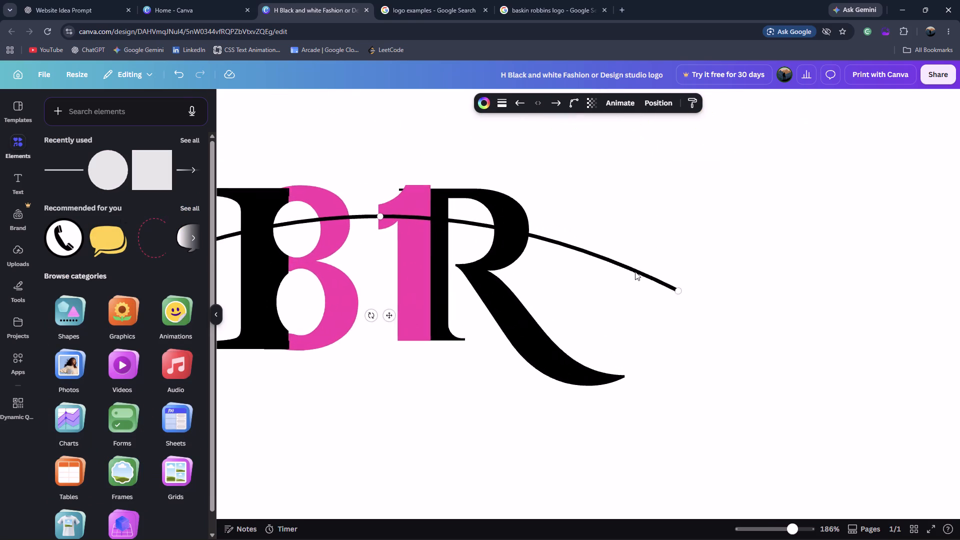
{"action": "scroll", "coordinate": [635, 271], "scroll_direction": "right", "scroll_amount": 4}
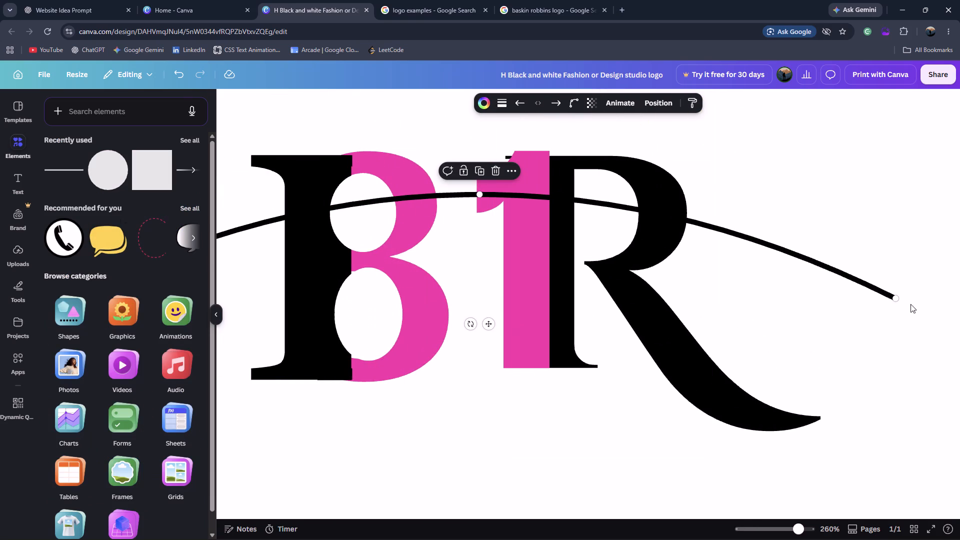
{"action": "left_click_drag", "start_coordinate": [895, 299], "coordinate": [669, 253]}
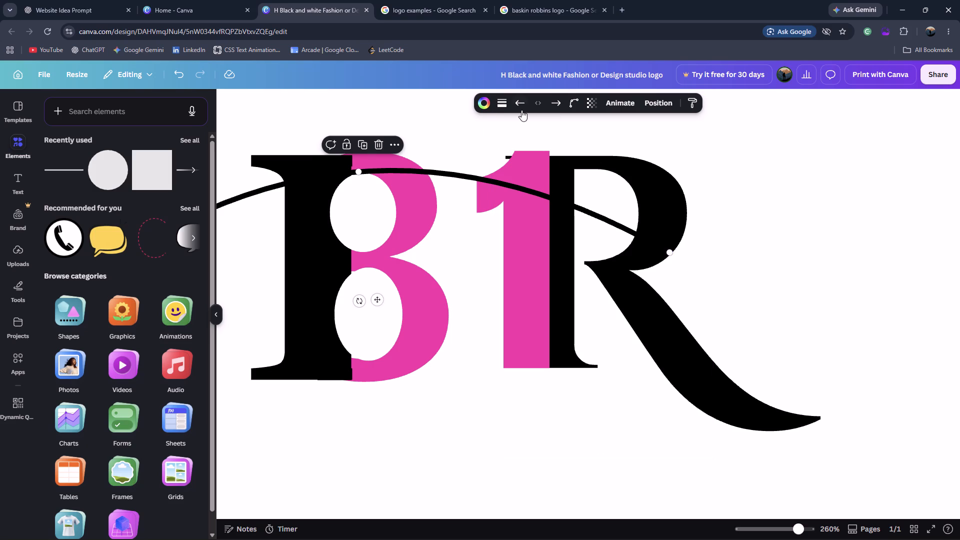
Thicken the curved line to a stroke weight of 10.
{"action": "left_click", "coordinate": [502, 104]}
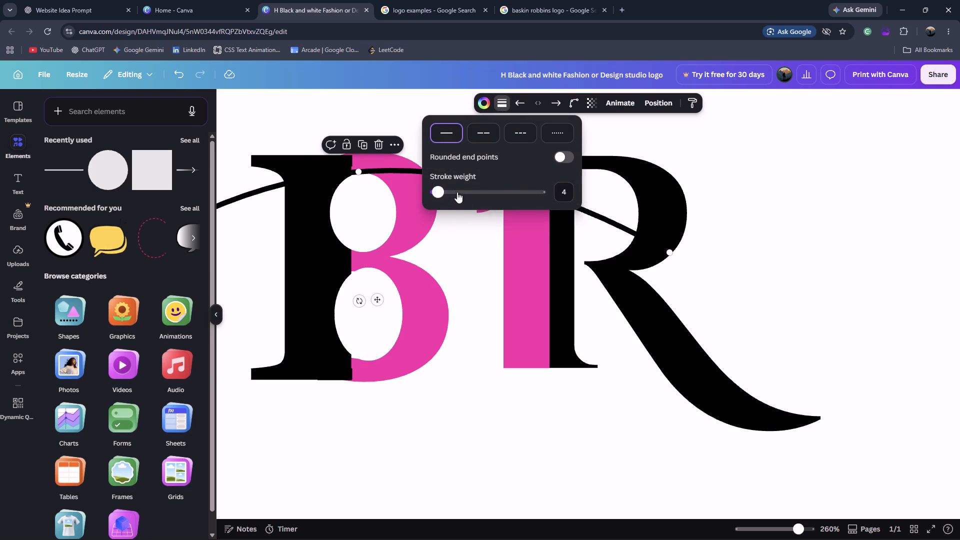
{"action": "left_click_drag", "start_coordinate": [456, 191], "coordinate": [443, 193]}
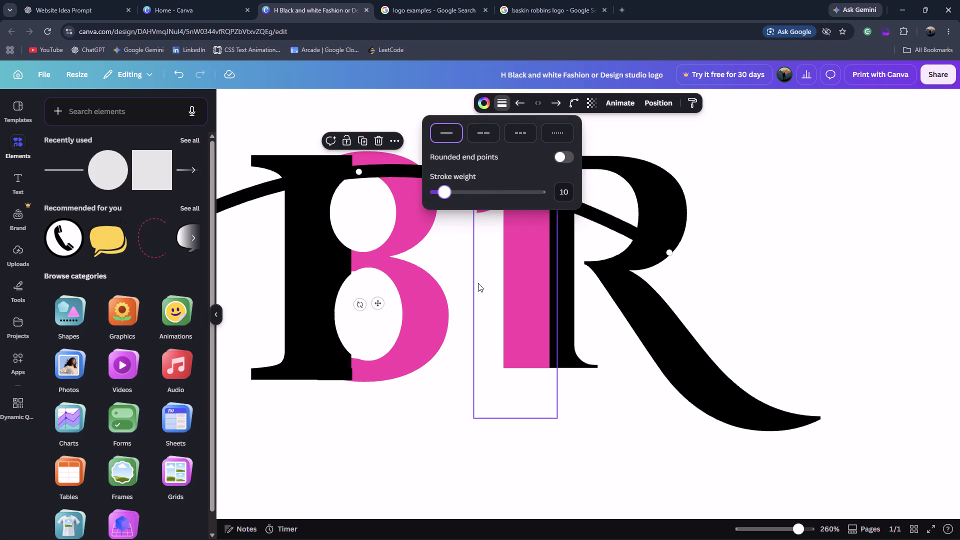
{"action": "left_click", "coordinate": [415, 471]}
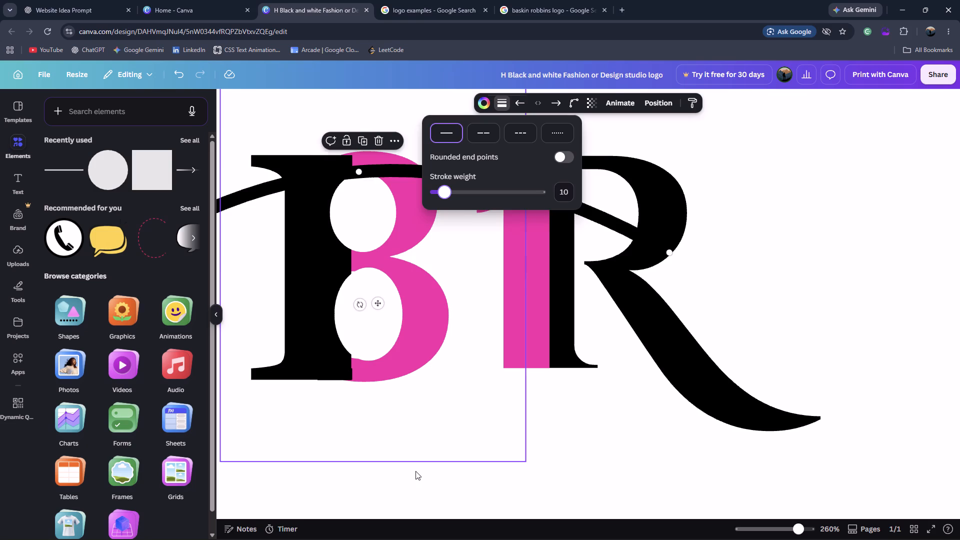
Bend the curved line into a steeper arch, shorten it from its B-side end and place it over the R.
{"action": "left_click_drag", "start_coordinate": [572, 206], "coordinate": [607, 189]}
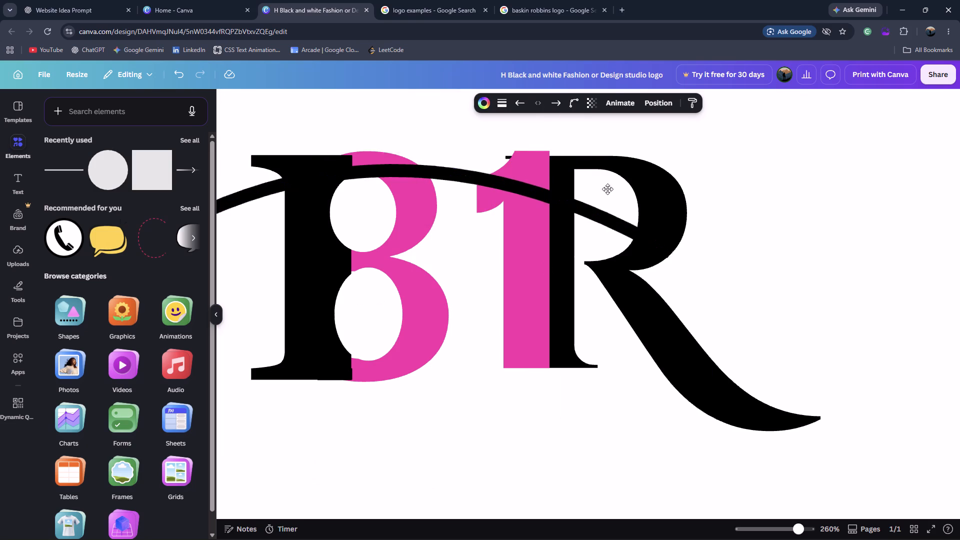
{"action": "left_click_drag", "start_coordinate": [607, 189], "coordinate": [662, 155]}
{"action": "left_click_drag", "start_coordinate": [450, 119], "coordinate": [558, 124]}
{"action": "left_click_drag", "start_coordinate": [360, 161], "coordinate": [408, 146]}
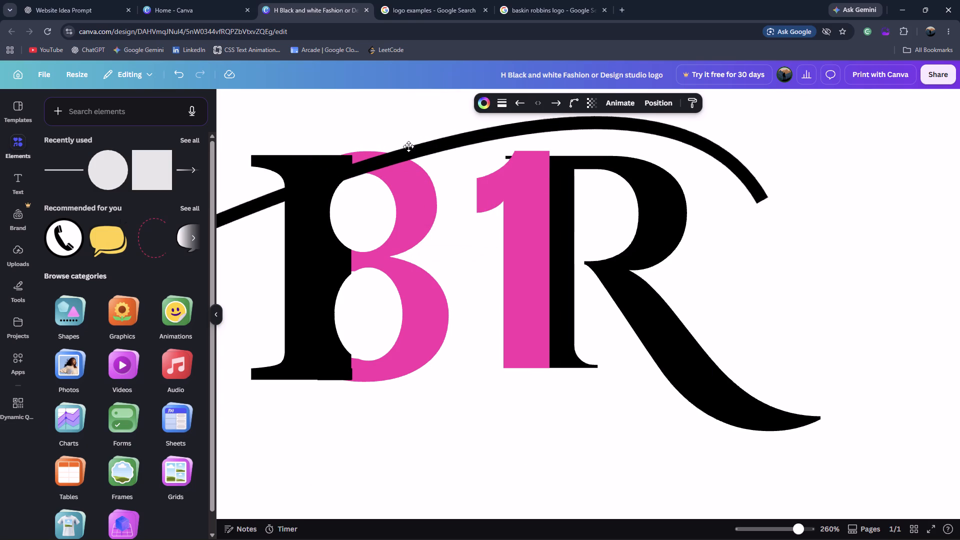
{"action": "left_click_drag", "start_coordinate": [408, 146], "coordinate": [495, 131]}
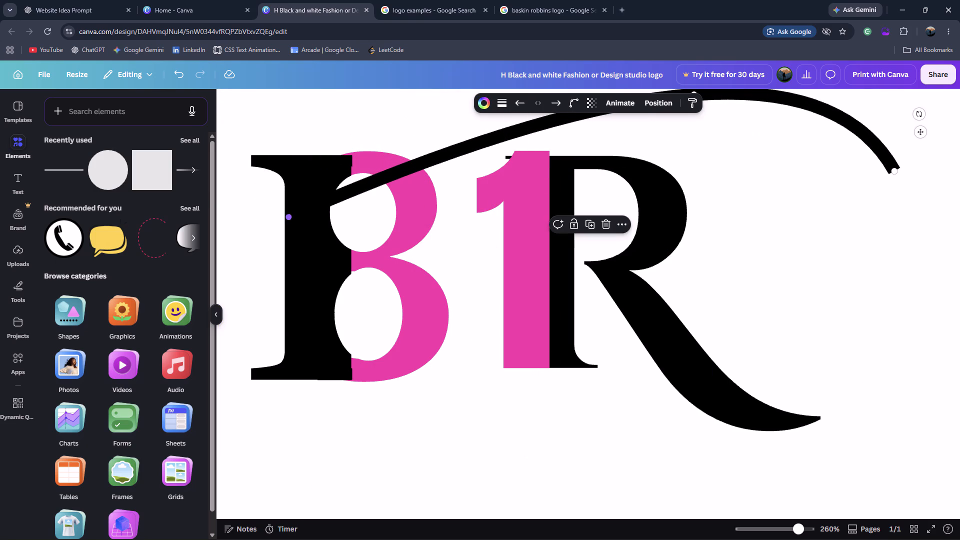
{"action": "left_click_drag", "start_coordinate": [289, 216], "coordinate": [663, 136]}
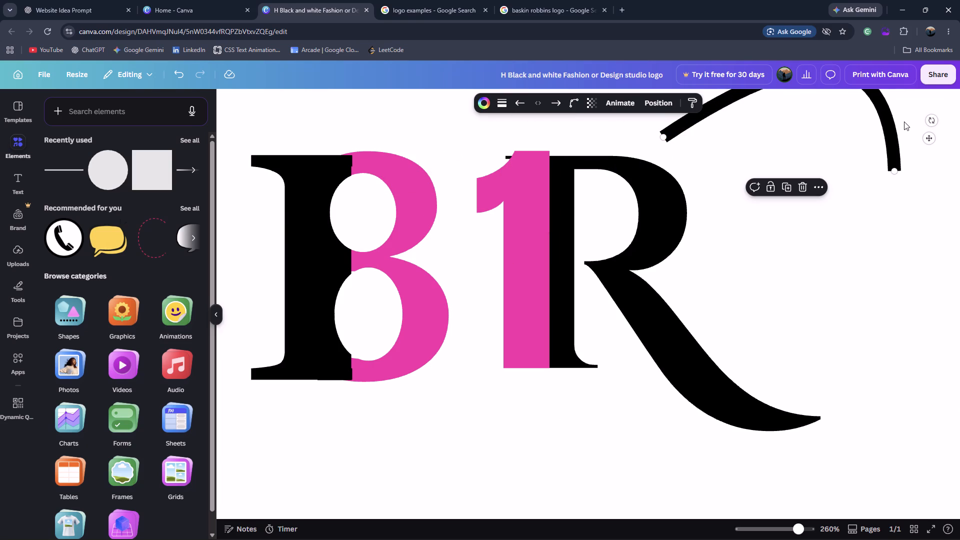
{"action": "left_click_drag", "start_coordinate": [887, 118], "coordinate": [765, 205]}
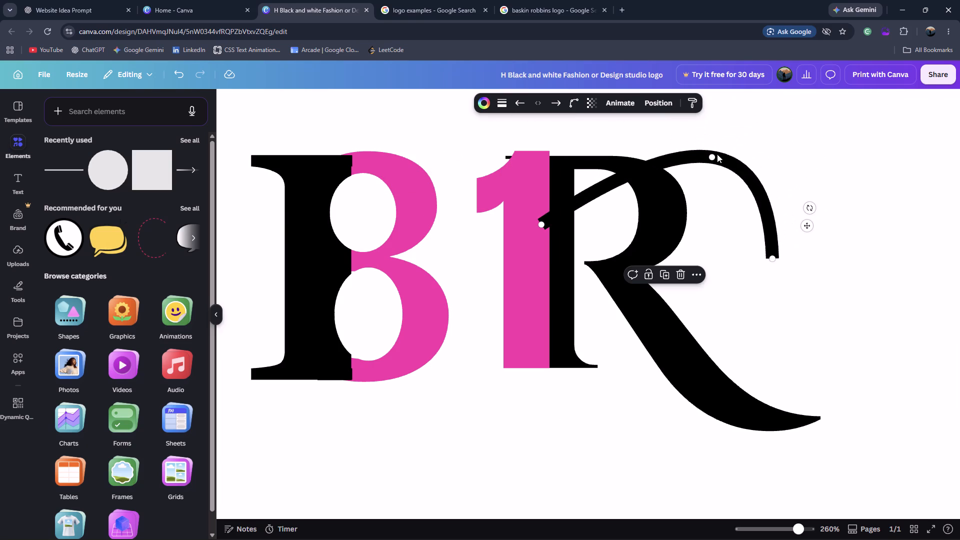
Shift the arch between the letters, rotate it to about -23°, and reshape it to run from the B's waist to the R's top.
{"action": "left_click_drag", "start_coordinate": [707, 154], "coordinate": [580, 153]}
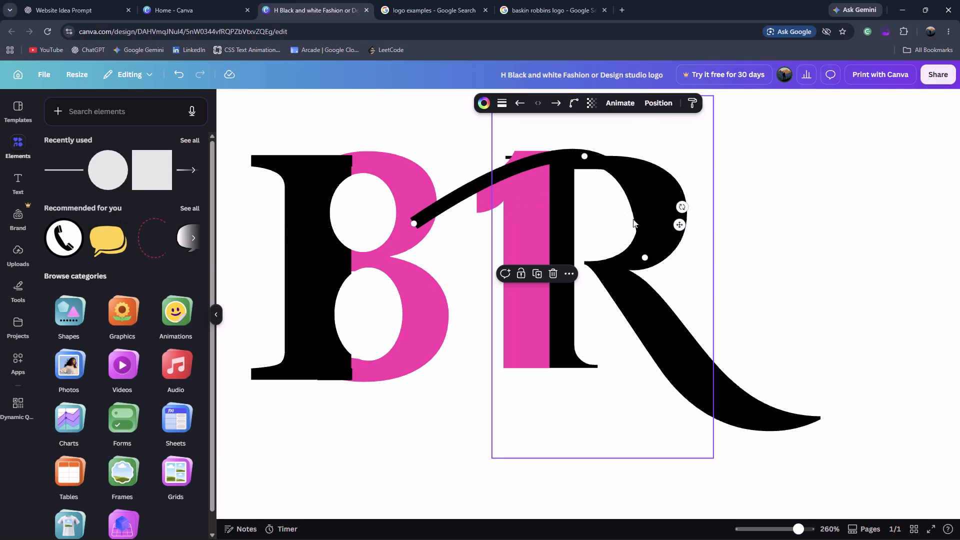
{"action": "left_click_drag", "start_coordinate": [684, 206], "coordinate": [664, 126]}
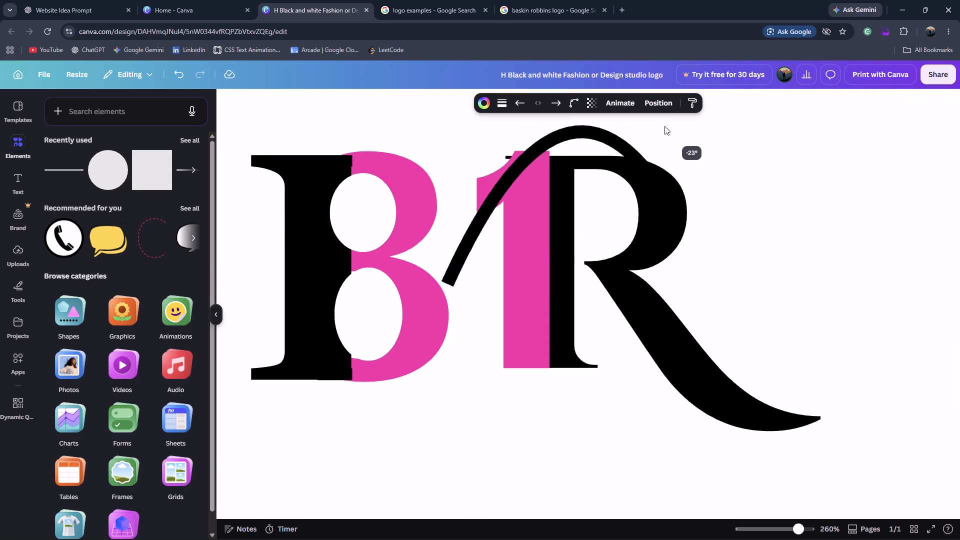
{"action": "left_click_drag", "start_coordinate": [664, 126], "coordinate": [663, 125]}
{"action": "left_click_drag", "start_coordinate": [553, 135], "coordinate": [525, 174]}
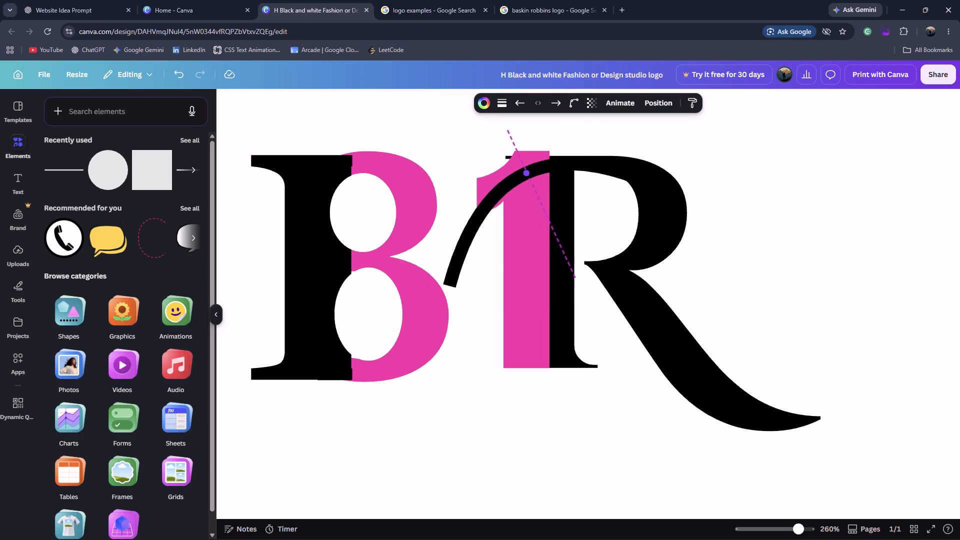
{"action": "left_click_drag", "start_coordinate": [525, 174], "coordinate": [520, 174]}
{"action": "left_click_drag", "start_coordinate": [449, 281], "coordinate": [420, 252]}
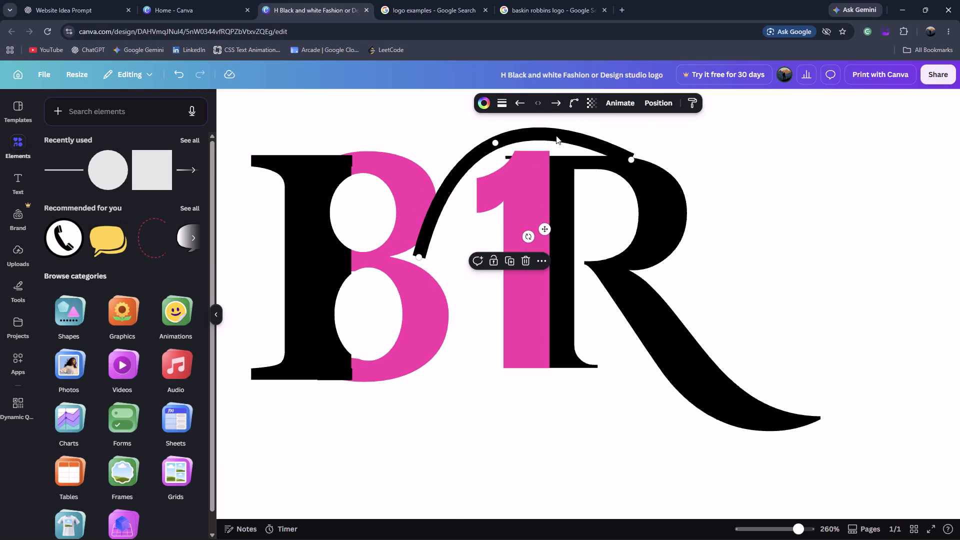
Thin the arch to a stroke weight of 2.
{"action": "left_click", "coordinate": [505, 99]}
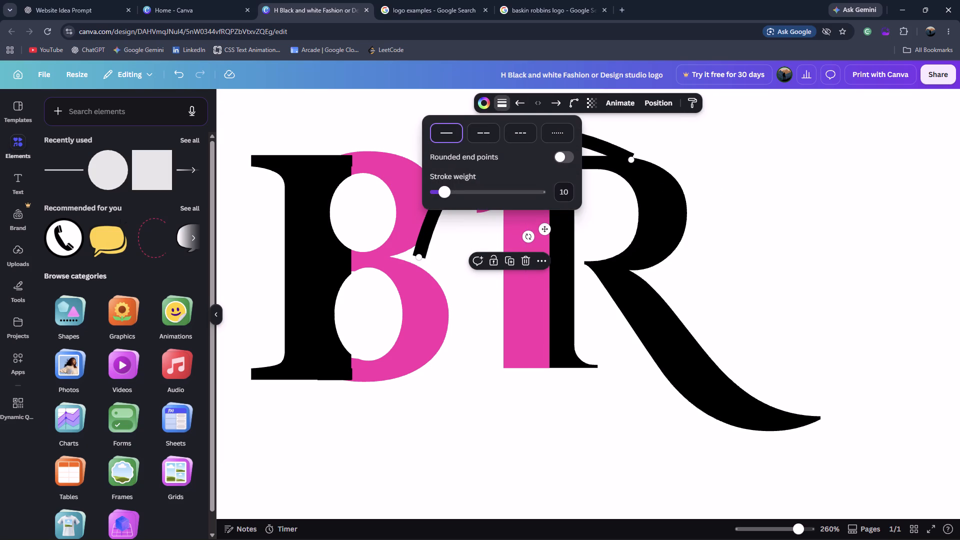
{"action": "left_click_drag", "start_coordinate": [440, 185], "coordinate": [435, 190]}
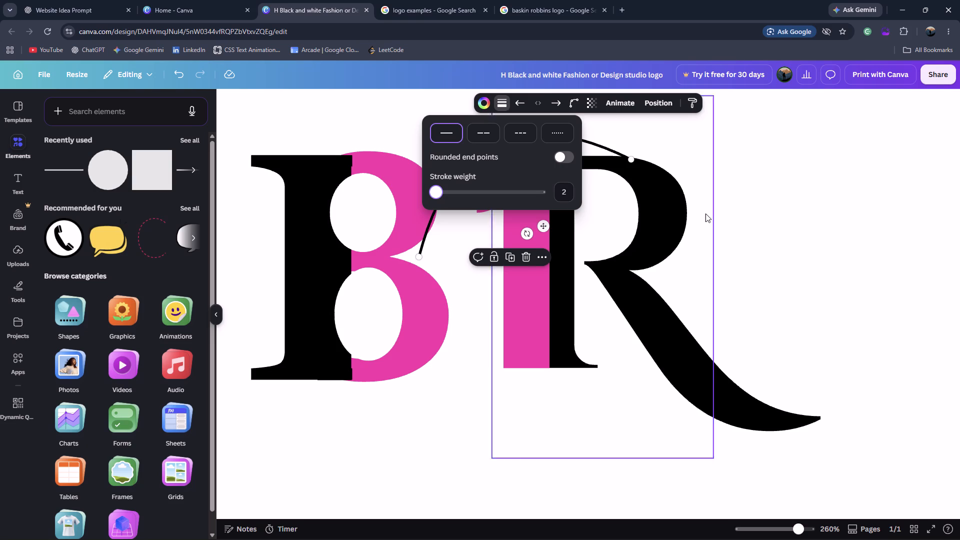
{"action": "left_click", "coordinate": [727, 217]}
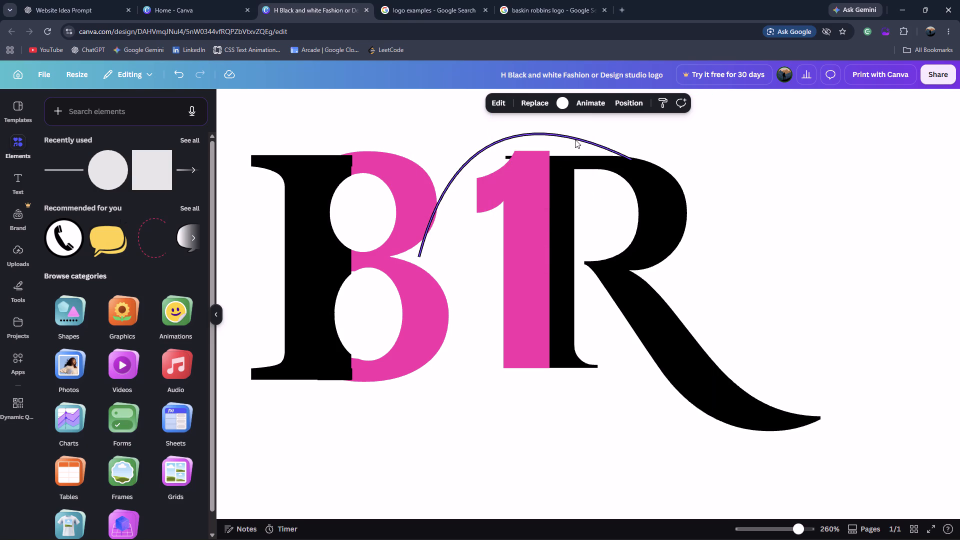
Select the thin black arch joining the B and the R again.
{"action": "left_click", "coordinate": [575, 139]}
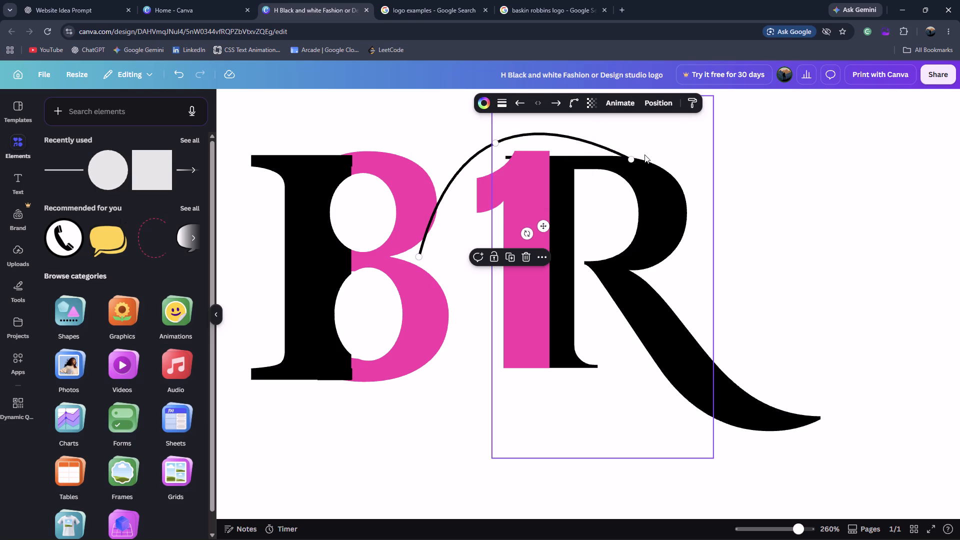
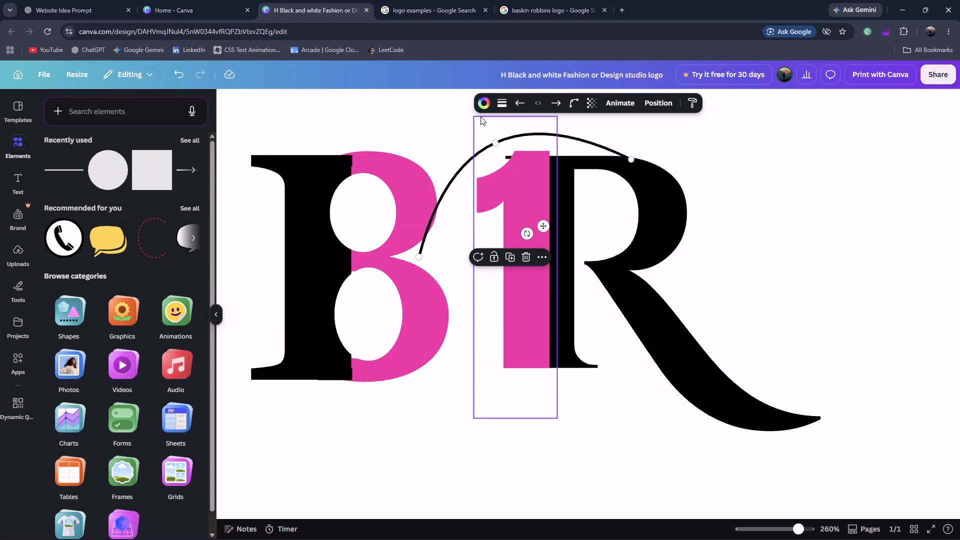
Shorten the black arch from its B-side end to the top of the pink 1, and flatten its bend over the 1.
{"action": "left_click", "coordinate": [480, 104]}
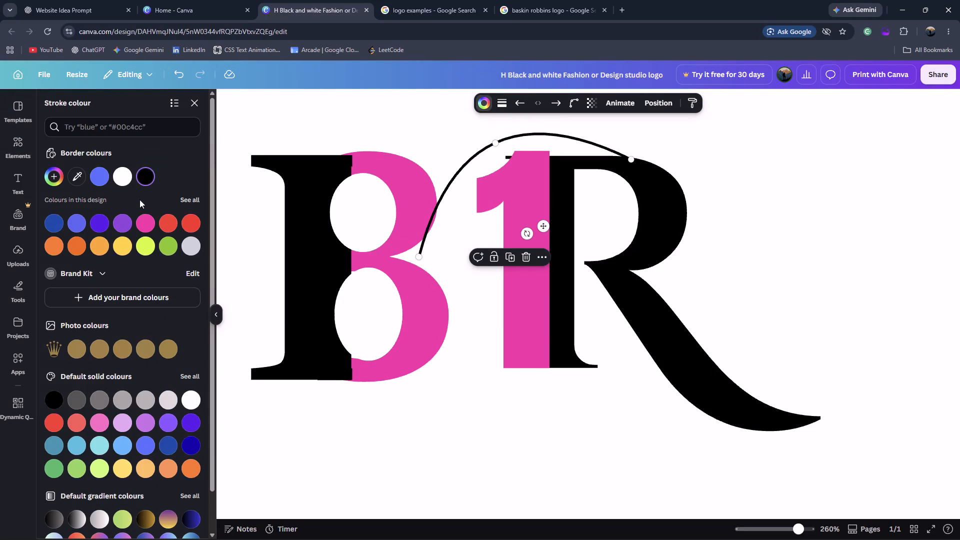
{"action": "left_click", "coordinate": [151, 215]}
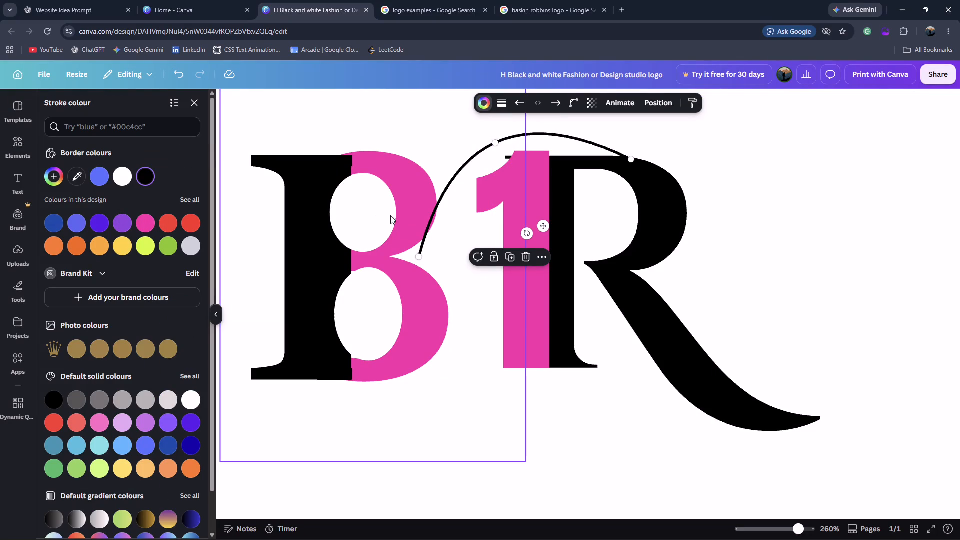
{"action": "left_click_drag", "start_coordinate": [417, 253], "coordinate": [491, 187]}
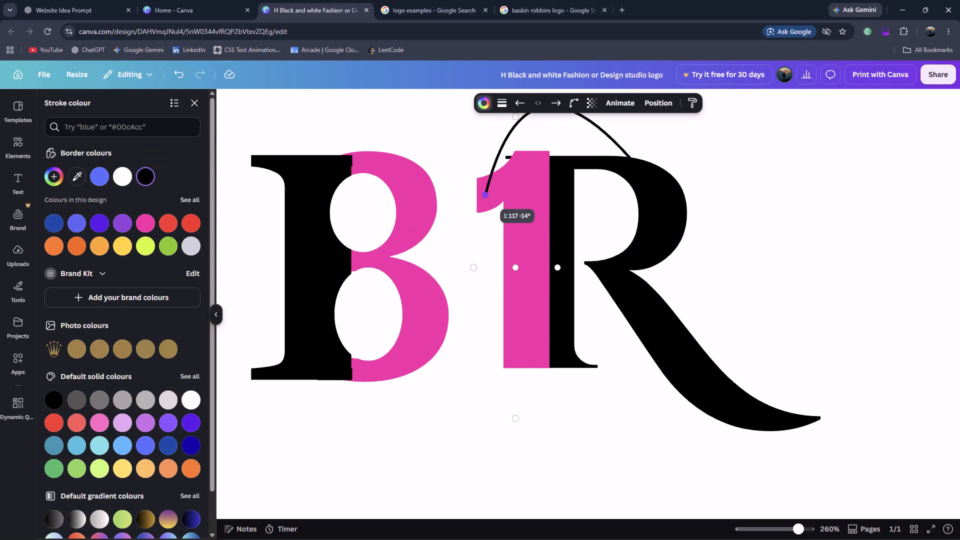
{"action": "left_click_drag", "start_coordinate": [491, 187], "coordinate": [502, 167]}
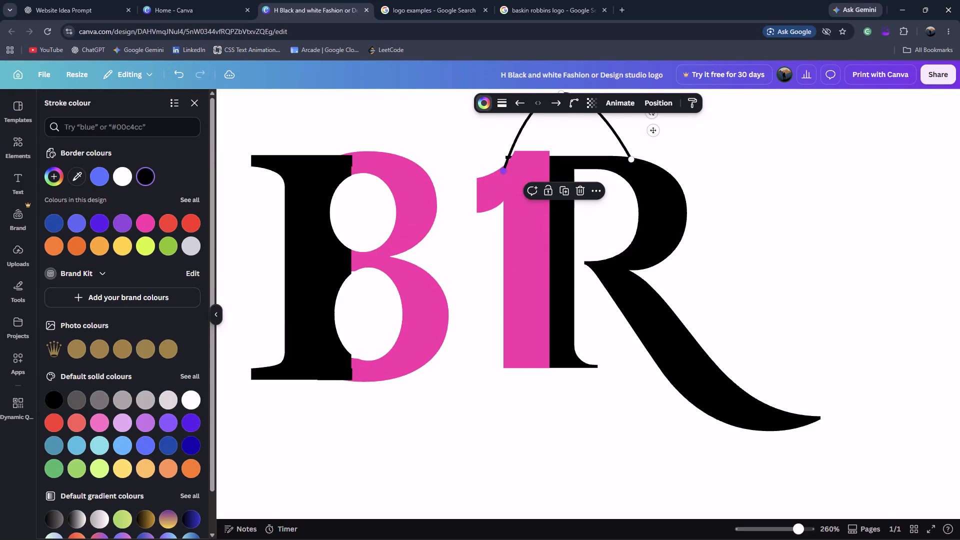
{"action": "scroll", "coordinate": [564, 165], "scroll_direction": "up", "scroll_amount": 1}
{"action": "left_click_drag", "start_coordinate": [559, 137], "coordinate": [519, 186]}
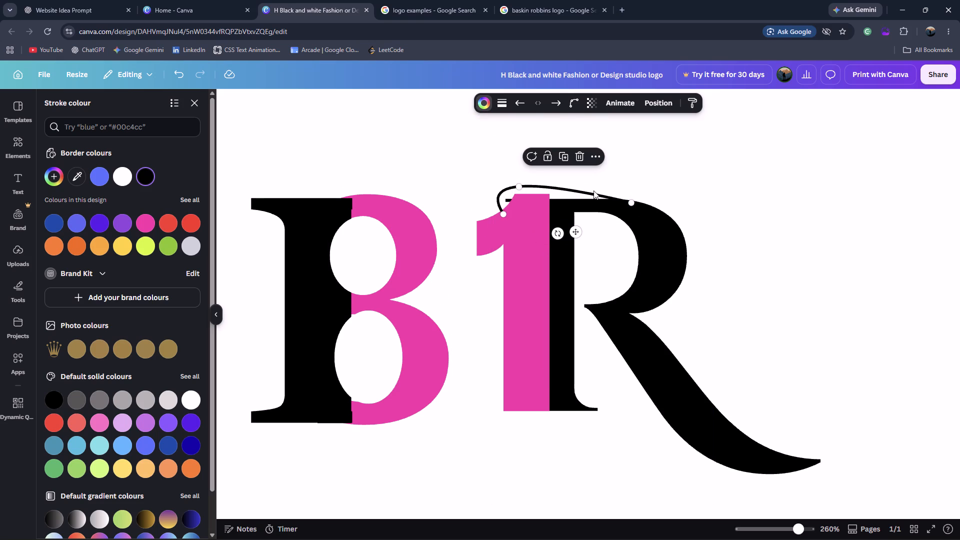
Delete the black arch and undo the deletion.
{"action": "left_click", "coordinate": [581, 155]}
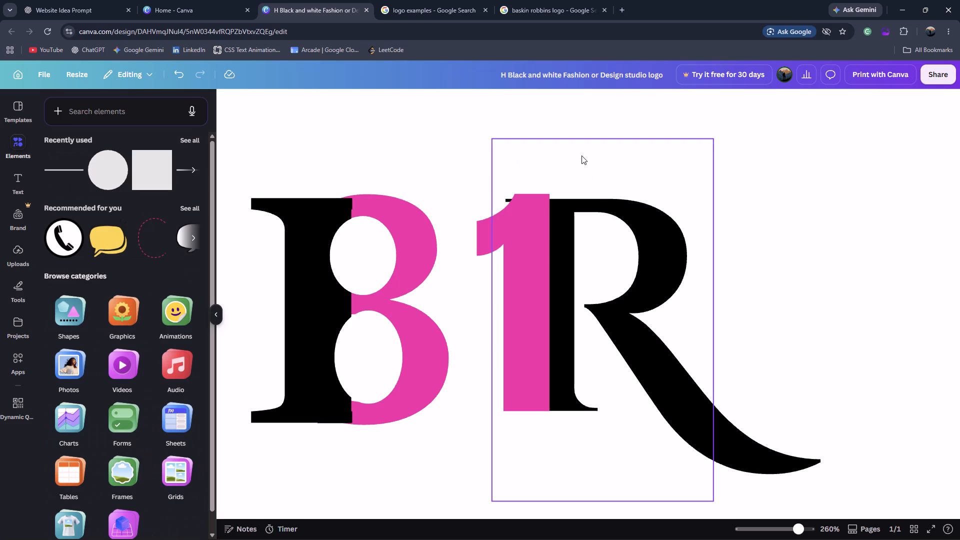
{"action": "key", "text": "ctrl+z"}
Move the arch onto the 1's top corner, bend it downward, and shorten its R-side end to follow the 1's flag.
{"action": "left_click_drag", "start_coordinate": [545, 188], "coordinate": [502, 179]}
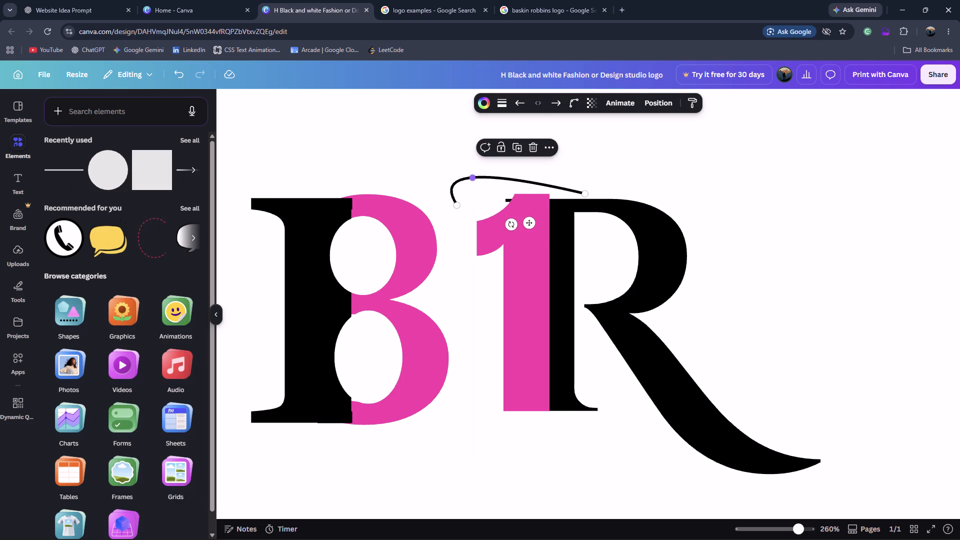
{"action": "left_click_drag", "start_coordinate": [468, 177], "coordinate": [502, 224]}
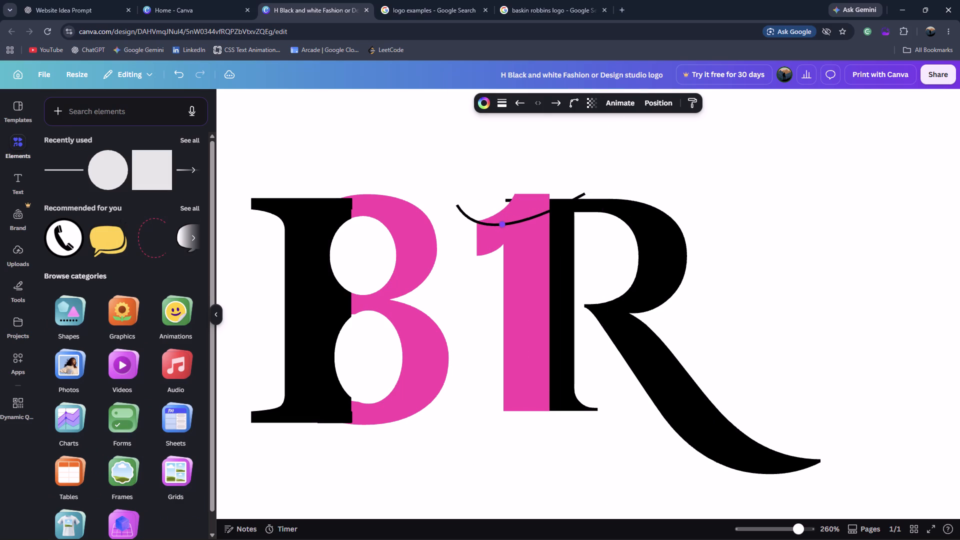
{"action": "left_click_drag", "start_coordinate": [584, 191], "coordinate": [529, 170]}
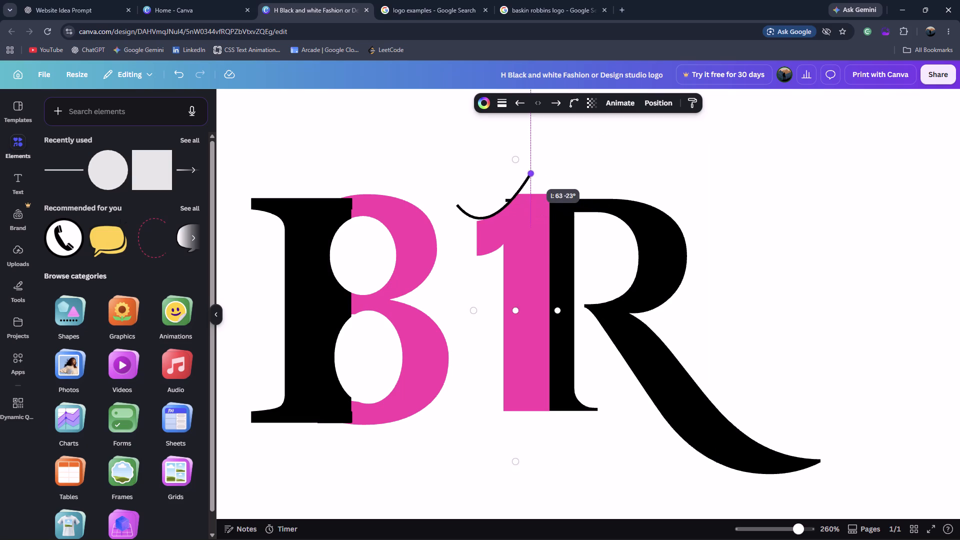
{"action": "left_click_drag", "start_coordinate": [529, 170], "coordinate": [525, 172]}
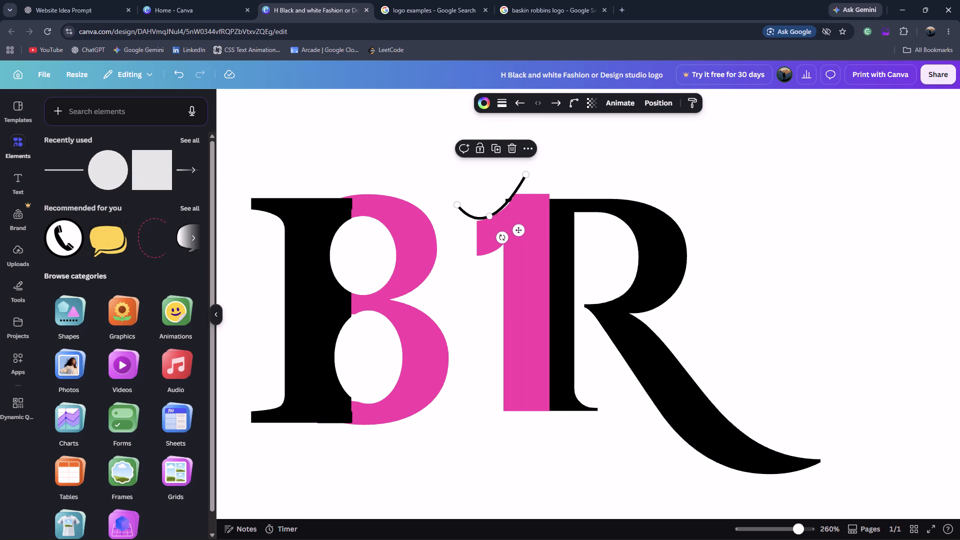
{"action": "left_click", "coordinate": [491, 215]}
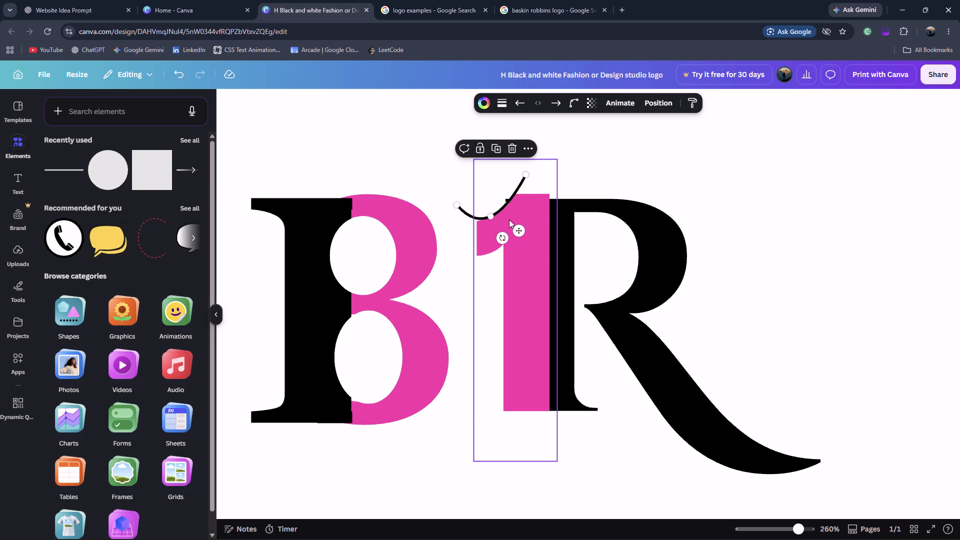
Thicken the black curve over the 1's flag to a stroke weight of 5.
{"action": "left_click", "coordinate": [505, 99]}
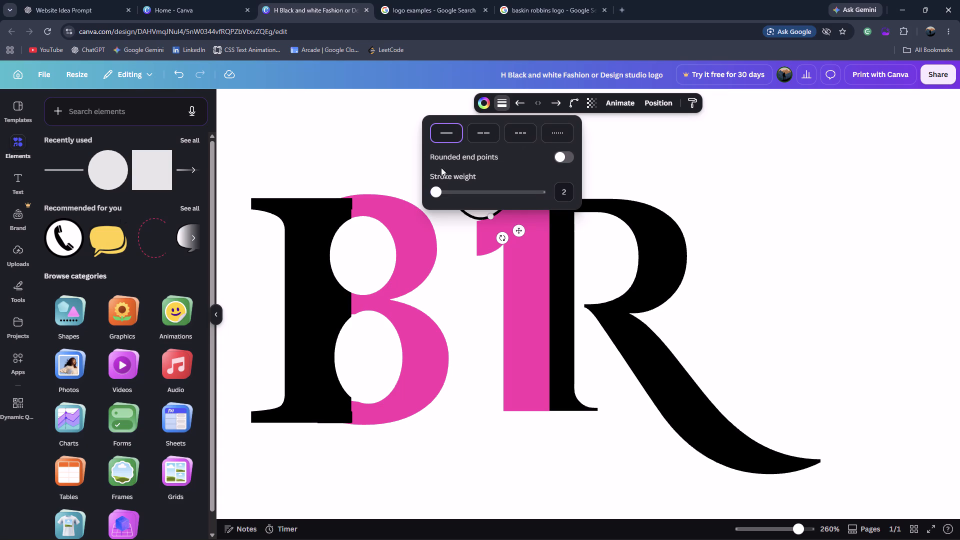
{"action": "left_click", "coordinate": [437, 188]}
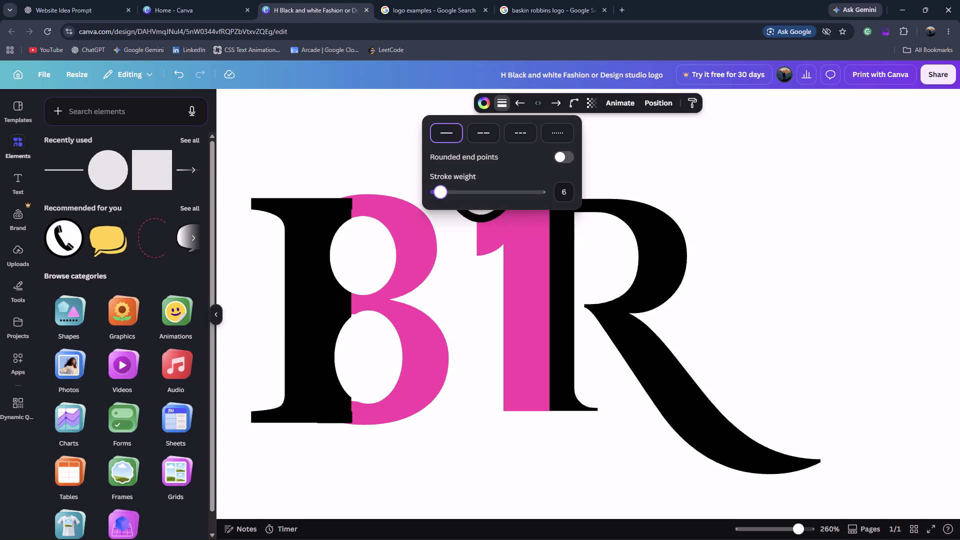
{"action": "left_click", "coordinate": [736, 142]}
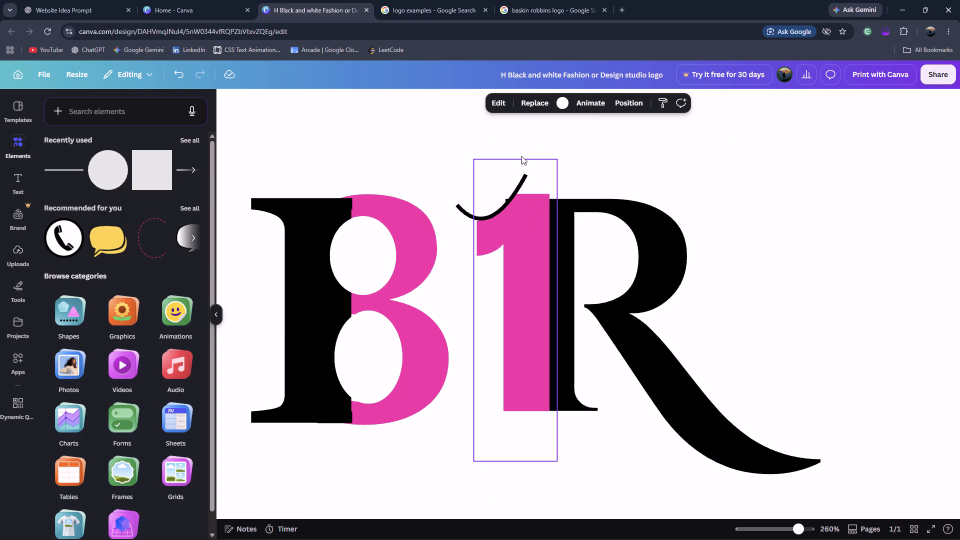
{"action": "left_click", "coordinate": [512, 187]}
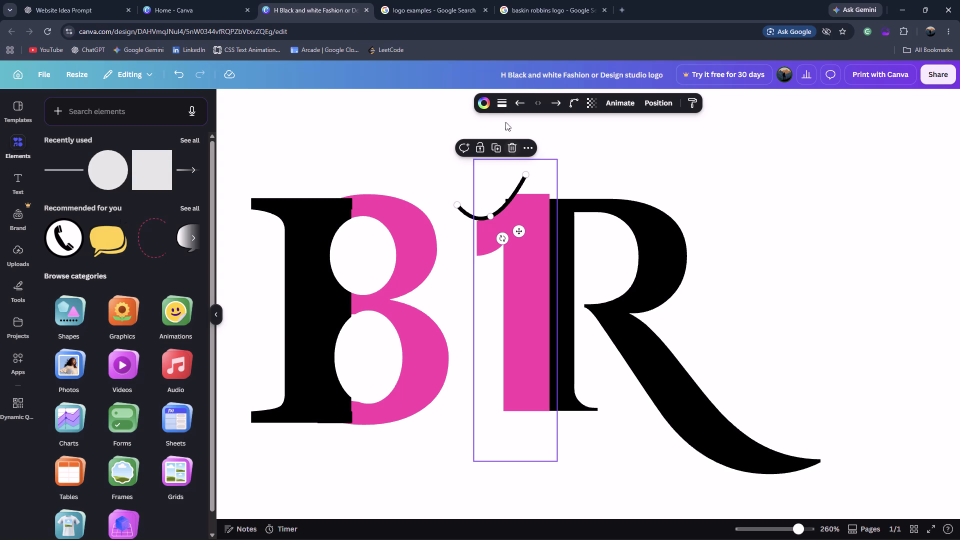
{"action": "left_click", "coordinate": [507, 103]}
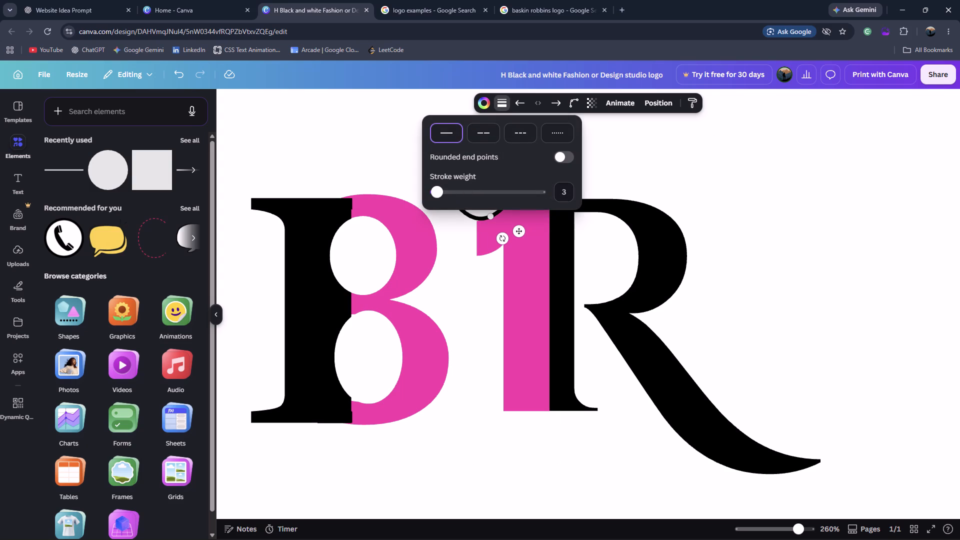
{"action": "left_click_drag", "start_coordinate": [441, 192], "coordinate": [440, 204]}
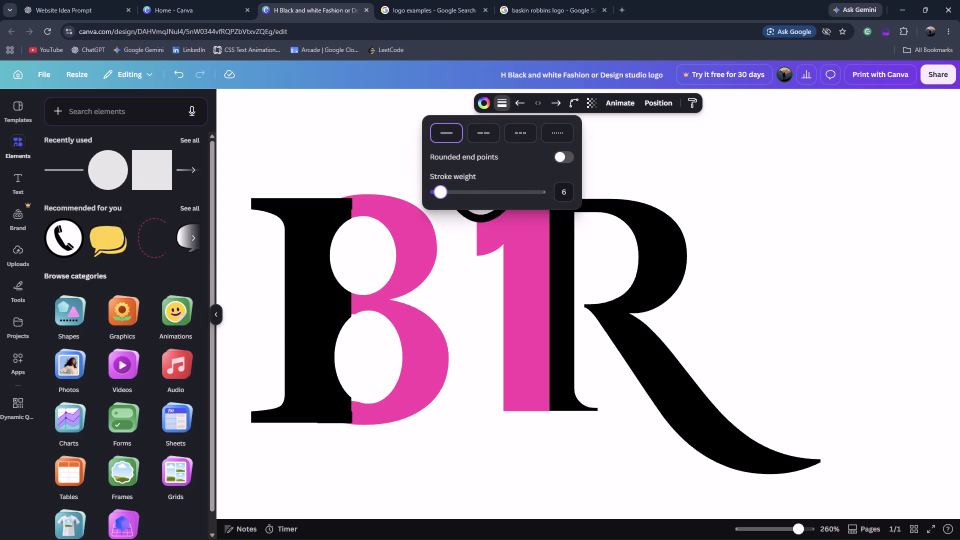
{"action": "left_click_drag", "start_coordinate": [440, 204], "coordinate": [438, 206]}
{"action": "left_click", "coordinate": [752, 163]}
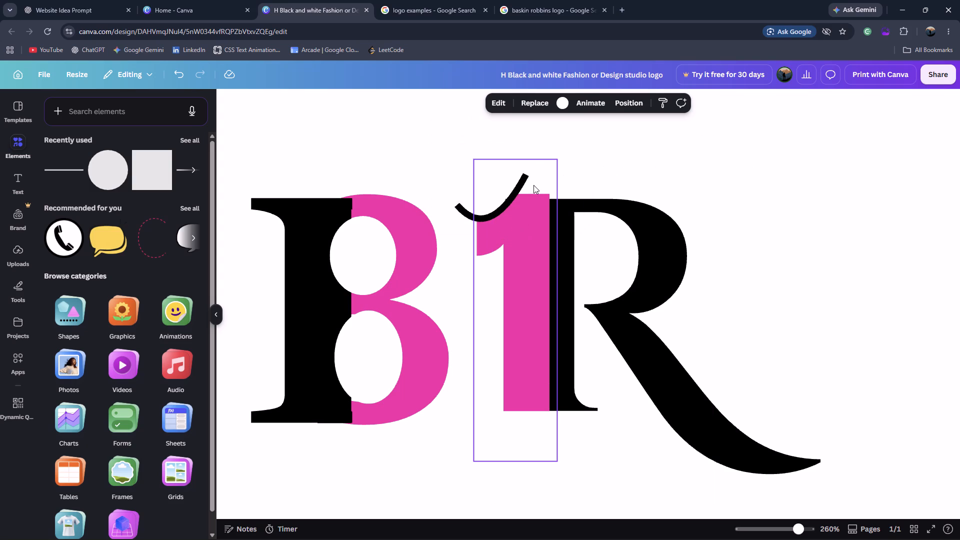
Recolour the curve white so it cuts into the 1's upper corner and hides the R's serif.
{"action": "key", "text": "Up"}
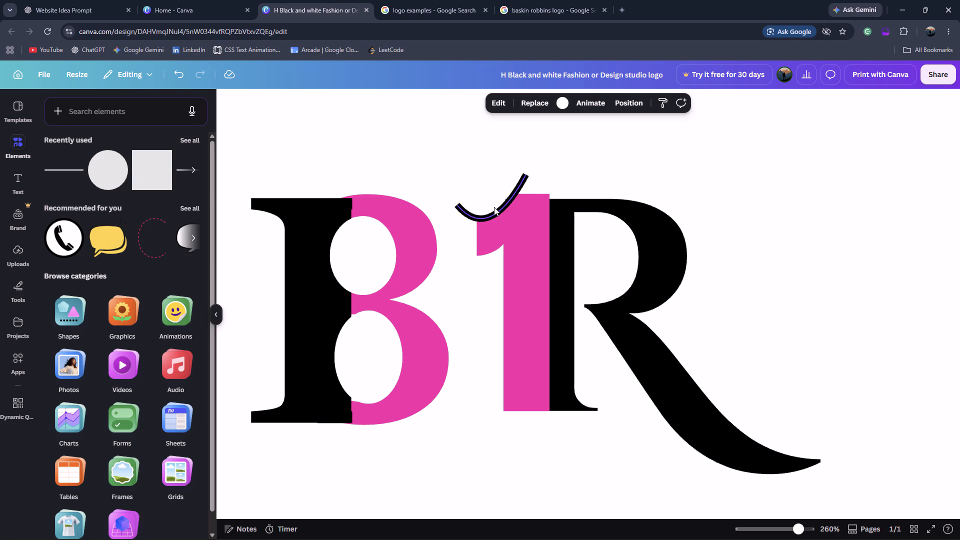
{"action": "left_click", "coordinate": [494, 207]}
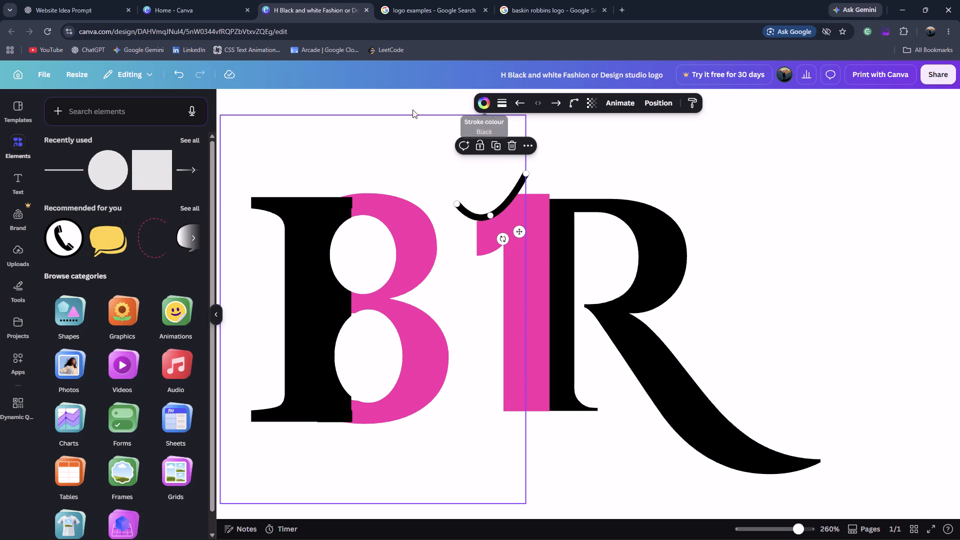
{"action": "left_click", "coordinate": [377, 93]}
{"action": "left_click", "coordinate": [504, 209]}
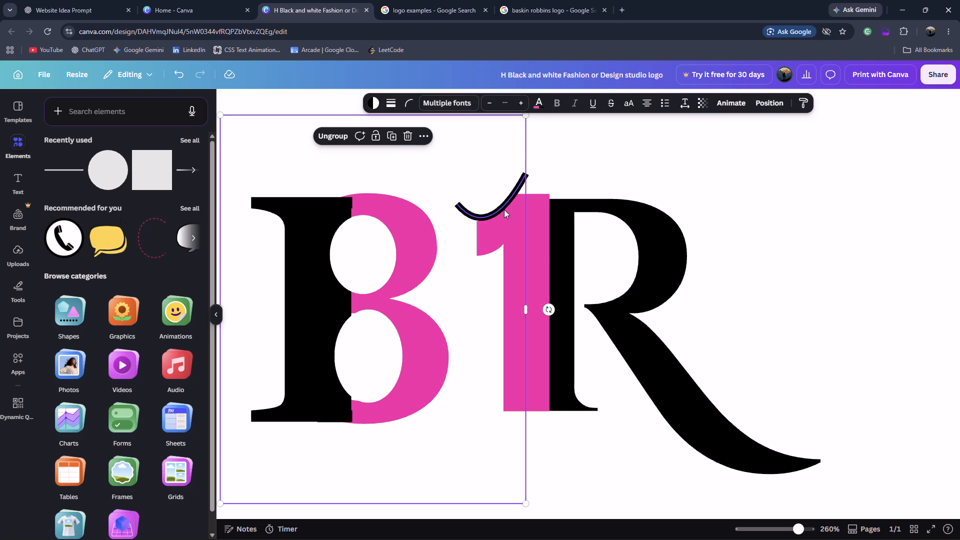
{"action": "left_click", "coordinate": [483, 102]}
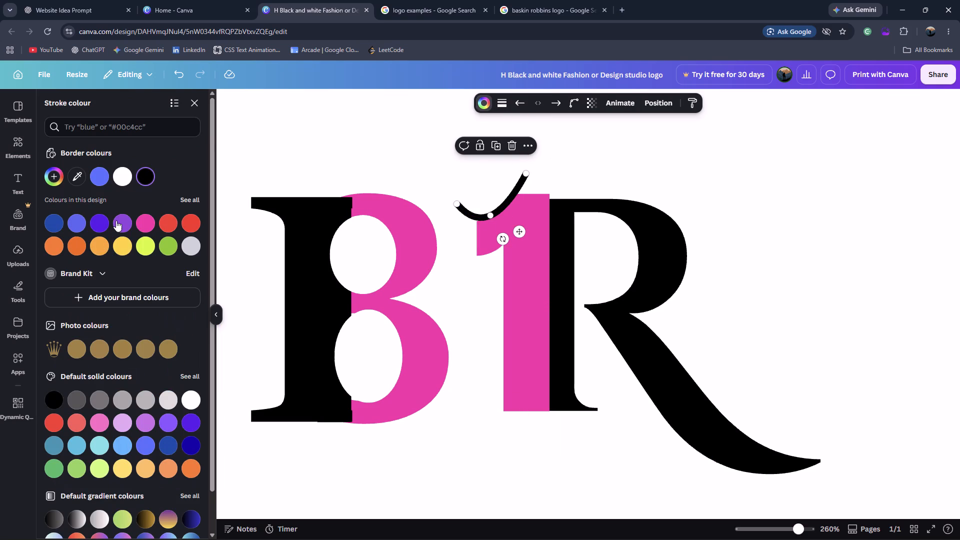
{"action": "left_click", "coordinate": [123, 176]}
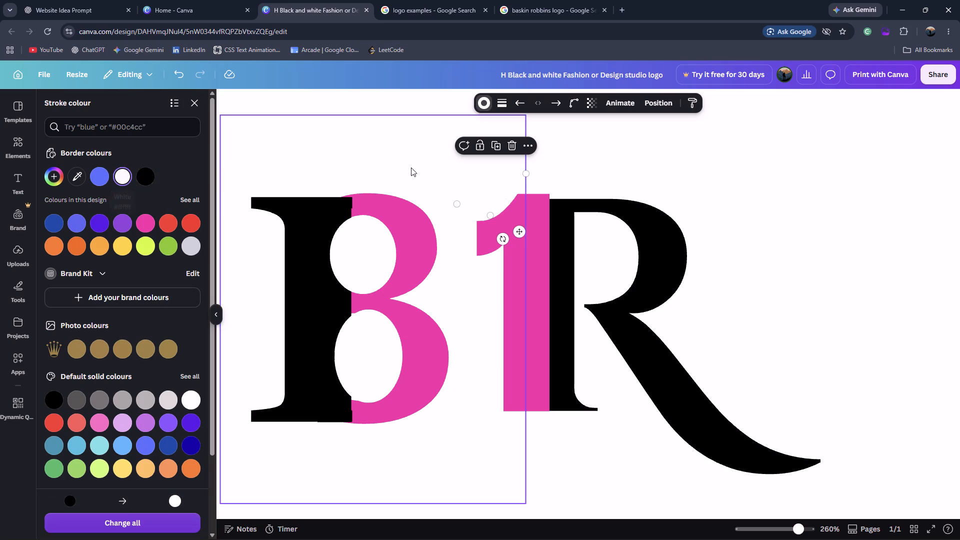
Enlarge the letter R slightly to font size 178.
{"action": "left_click", "coordinate": [604, 243]}
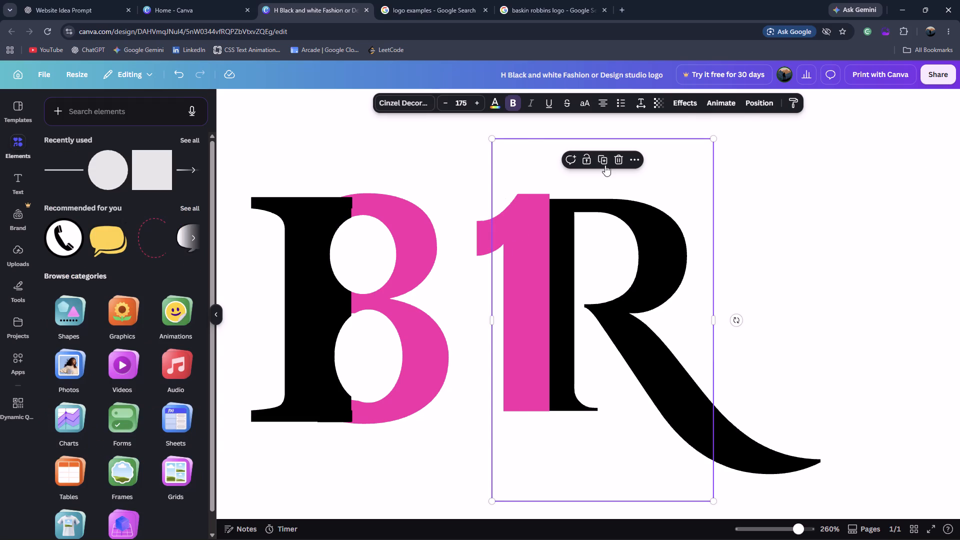
{"action": "left_click_drag", "start_coordinate": [717, 137], "coordinate": [720, 136]}
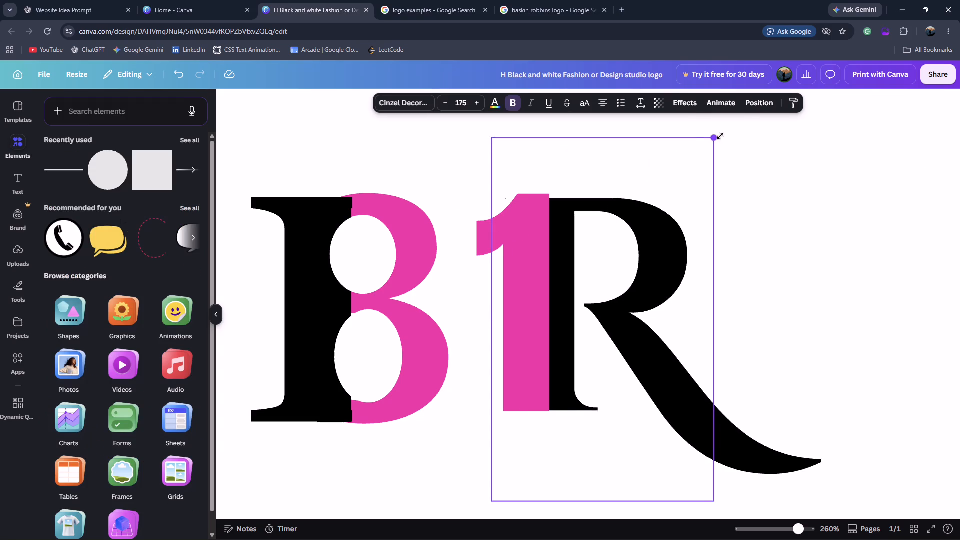
{"action": "left_click_drag", "start_coordinate": [720, 136], "coordinate": [721, 134]}
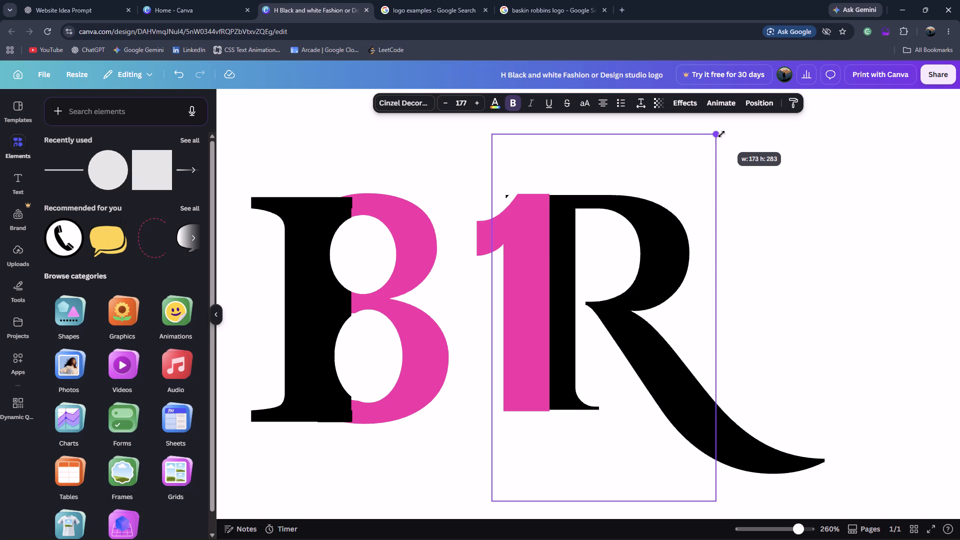
{"action": "left_click_drag", "start_coordinate": [721, 134], "coordinate": [721, 131]}
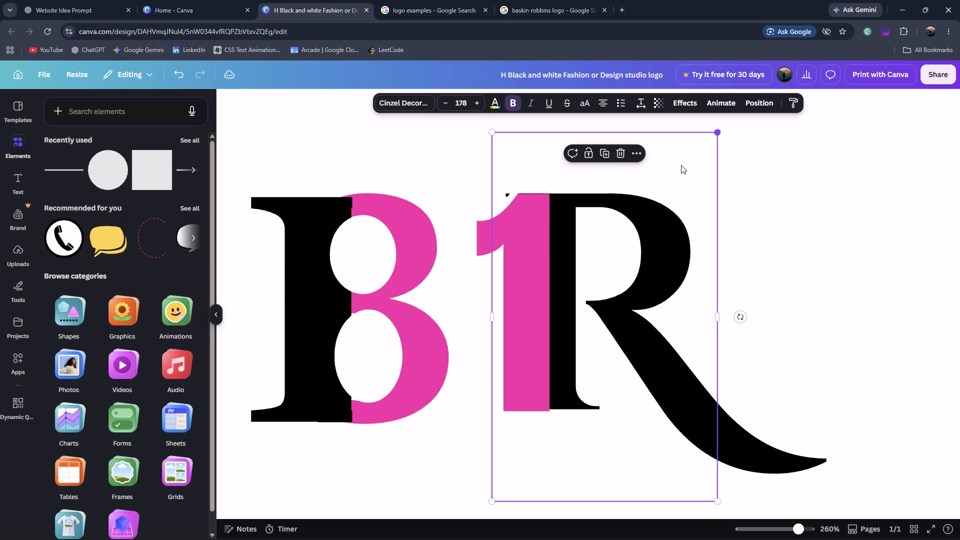
Nudge the R in small vertical moves to line its top and base up with the pink 1.
{"action": "left_click", "coordinate": [630, 215]}
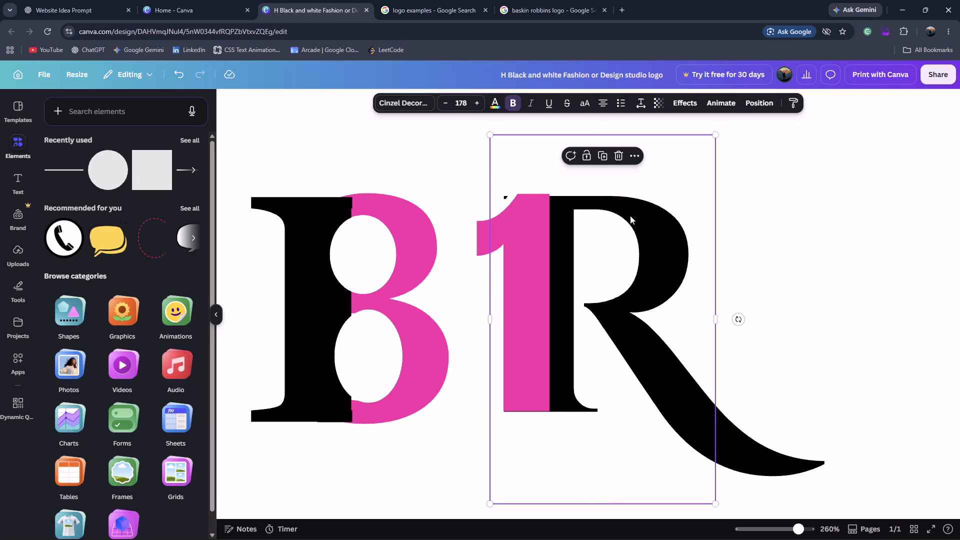
{"action": "key", "text": "Down"}
{"action": "key", "text": "Up"}
{"action": "key", "text": "Up"}
{"action": "key", "text": "Up"}
{"action": "key", "text": "Down"}
{"action": "key", "text": "Down"}
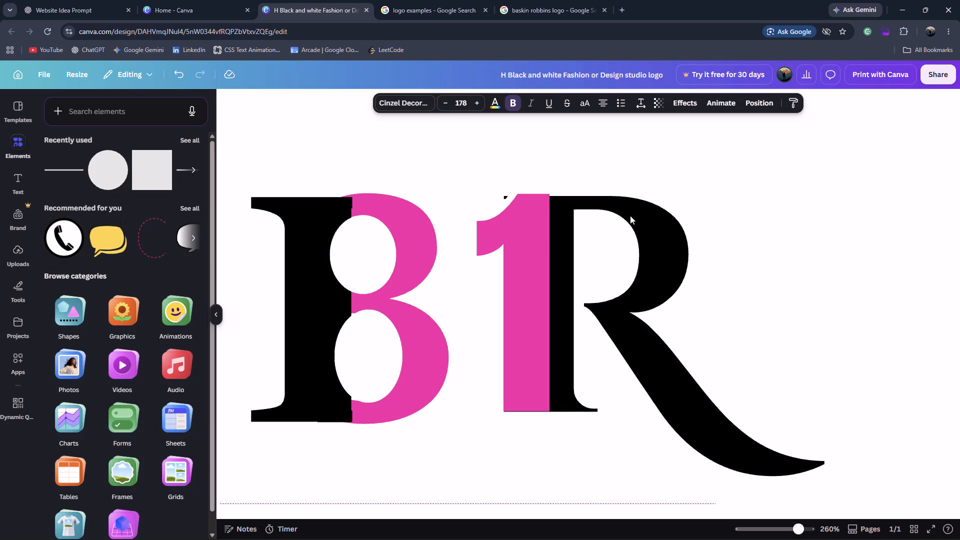
{"action": "key", "text": "Up"}
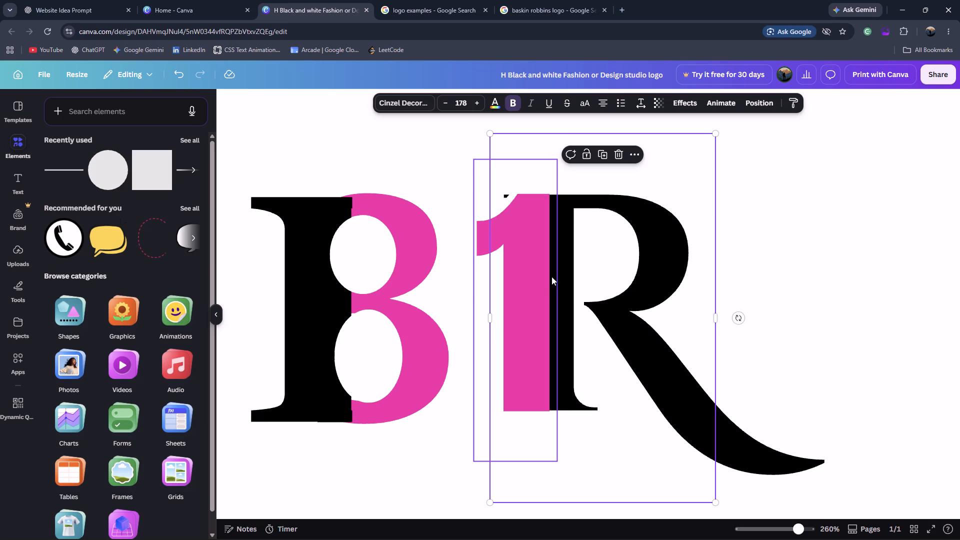
{"action": "left_click", "coordinate": [547, 274]}
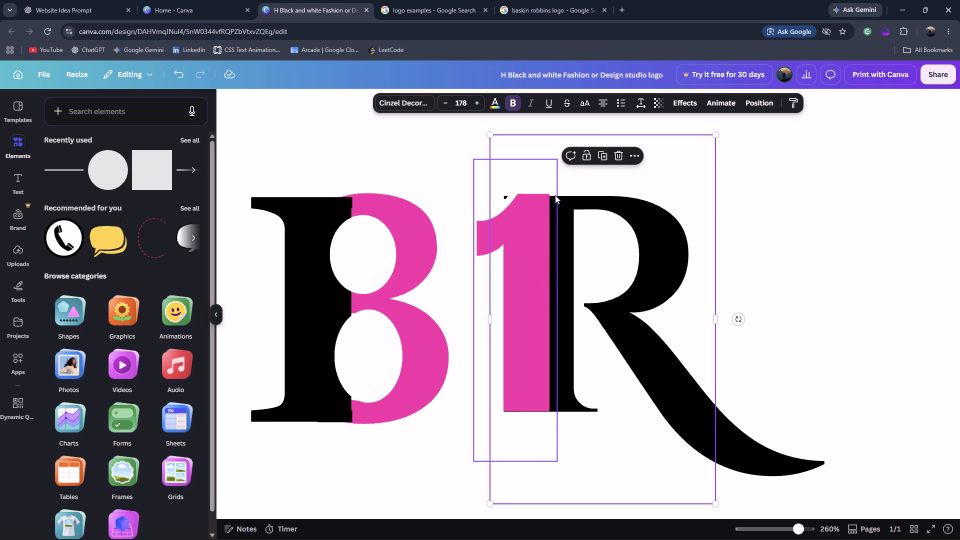
{"action": "left_click", "coordinate": [464, 197]}
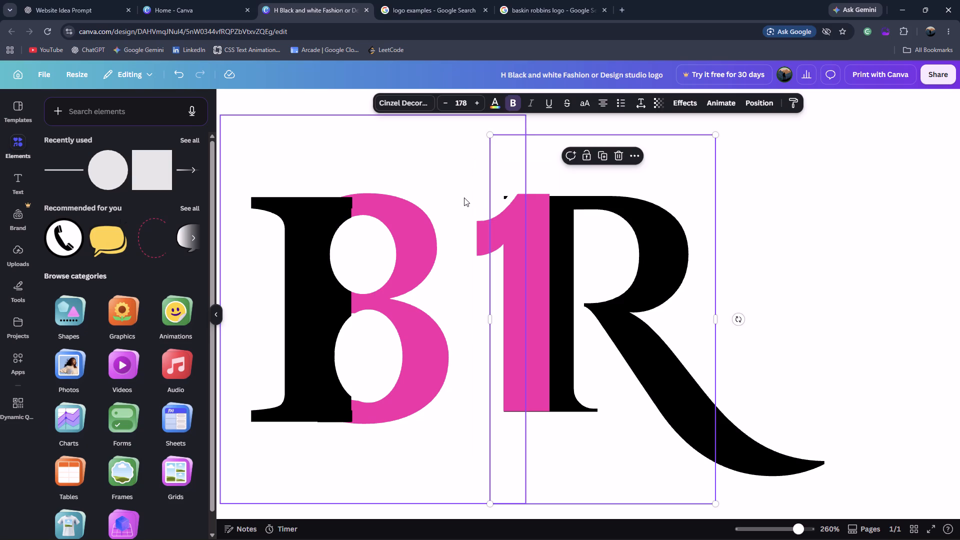
Set the white curve's stroke weight to 7 to mask the leftover black bit beside the 1.
{"action": "left_click", "coordinate": [491, 210]}
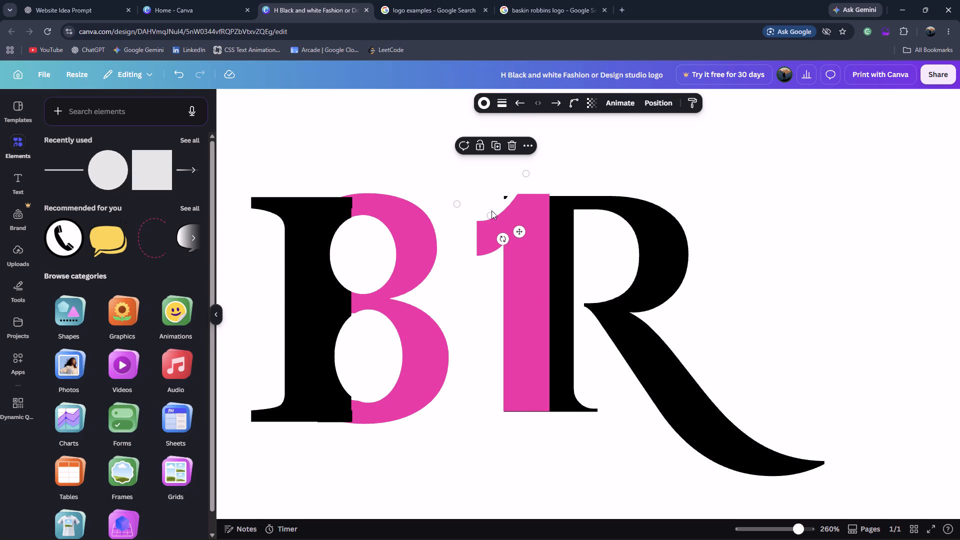
{"action": "left_click", "coordinate": [497, 104]}
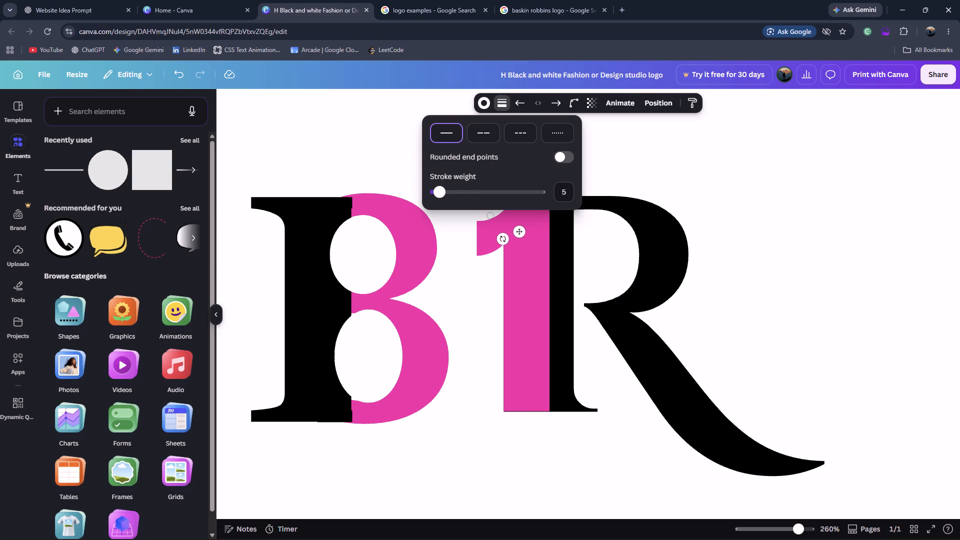
{"action": "left_click", "coordinate": [443, 193]}
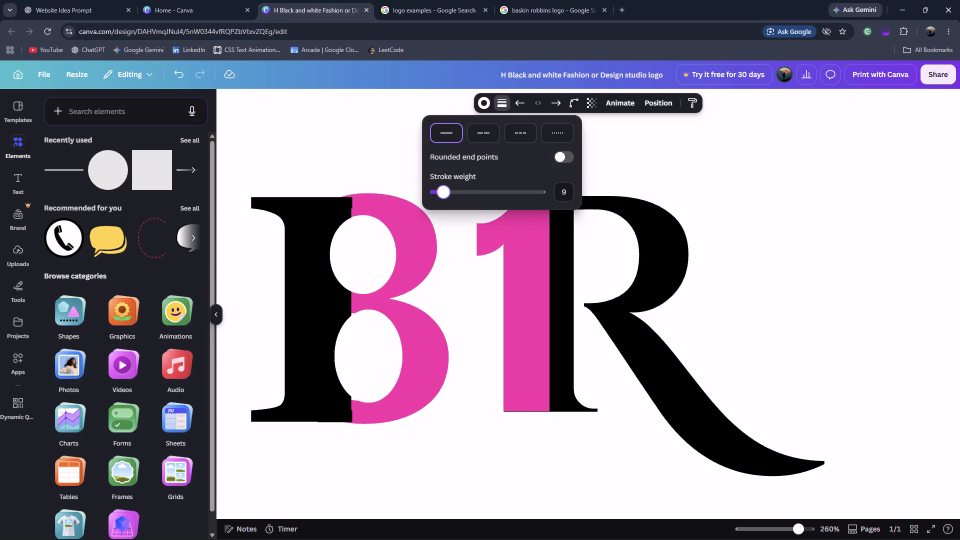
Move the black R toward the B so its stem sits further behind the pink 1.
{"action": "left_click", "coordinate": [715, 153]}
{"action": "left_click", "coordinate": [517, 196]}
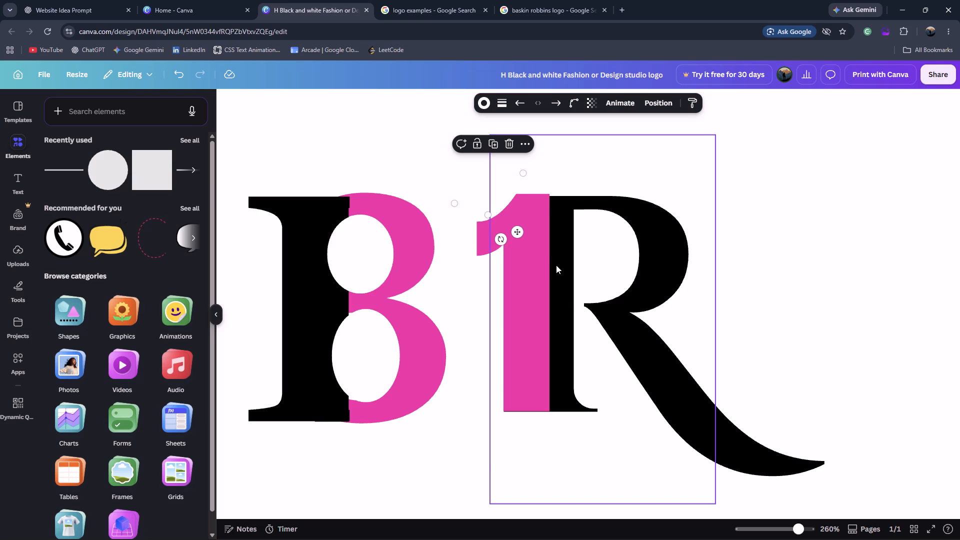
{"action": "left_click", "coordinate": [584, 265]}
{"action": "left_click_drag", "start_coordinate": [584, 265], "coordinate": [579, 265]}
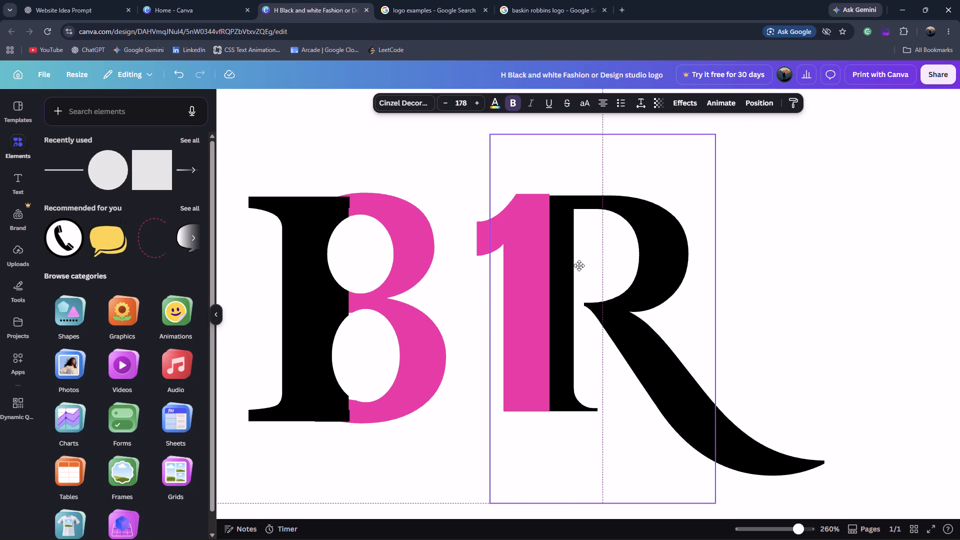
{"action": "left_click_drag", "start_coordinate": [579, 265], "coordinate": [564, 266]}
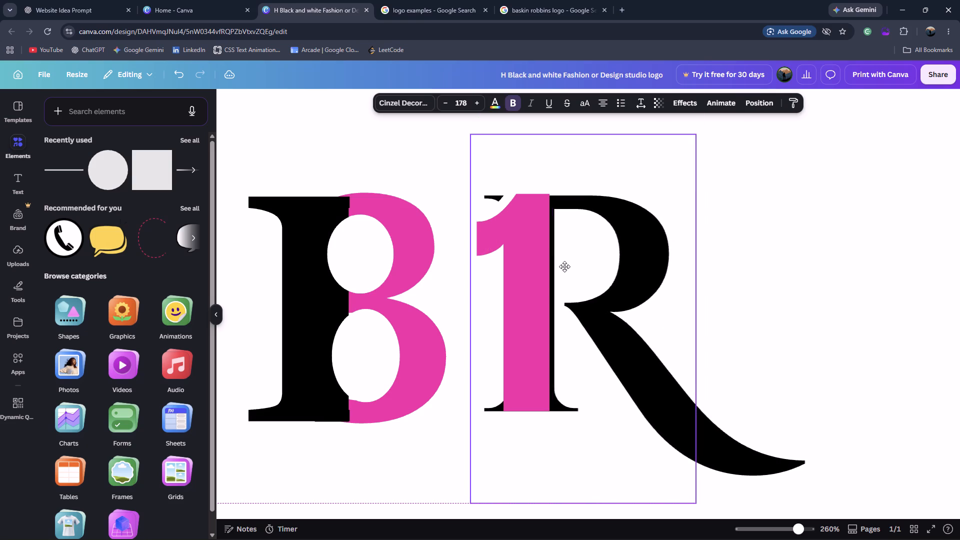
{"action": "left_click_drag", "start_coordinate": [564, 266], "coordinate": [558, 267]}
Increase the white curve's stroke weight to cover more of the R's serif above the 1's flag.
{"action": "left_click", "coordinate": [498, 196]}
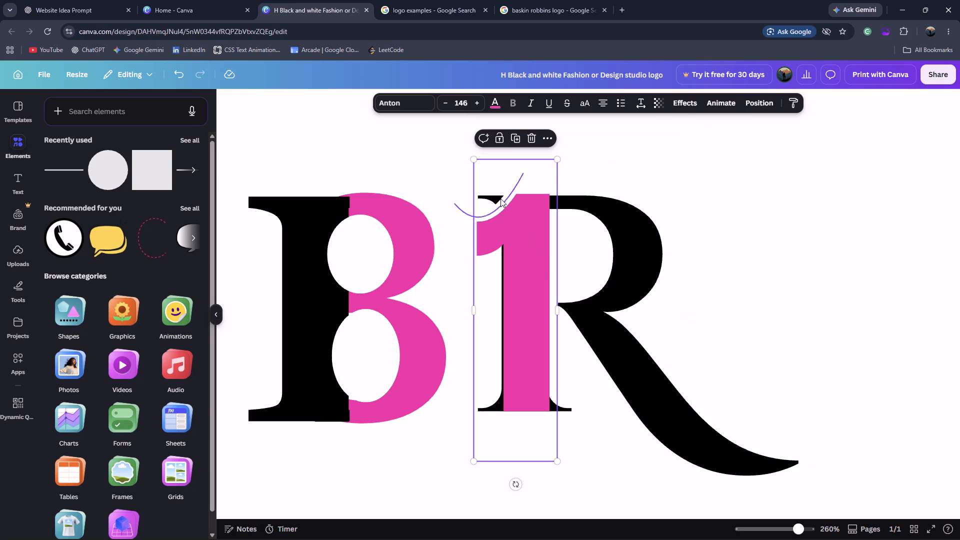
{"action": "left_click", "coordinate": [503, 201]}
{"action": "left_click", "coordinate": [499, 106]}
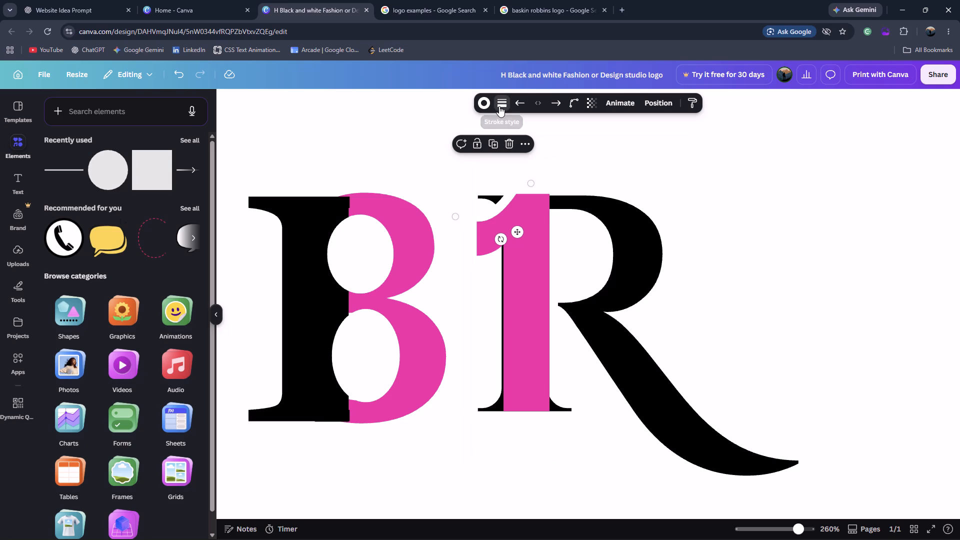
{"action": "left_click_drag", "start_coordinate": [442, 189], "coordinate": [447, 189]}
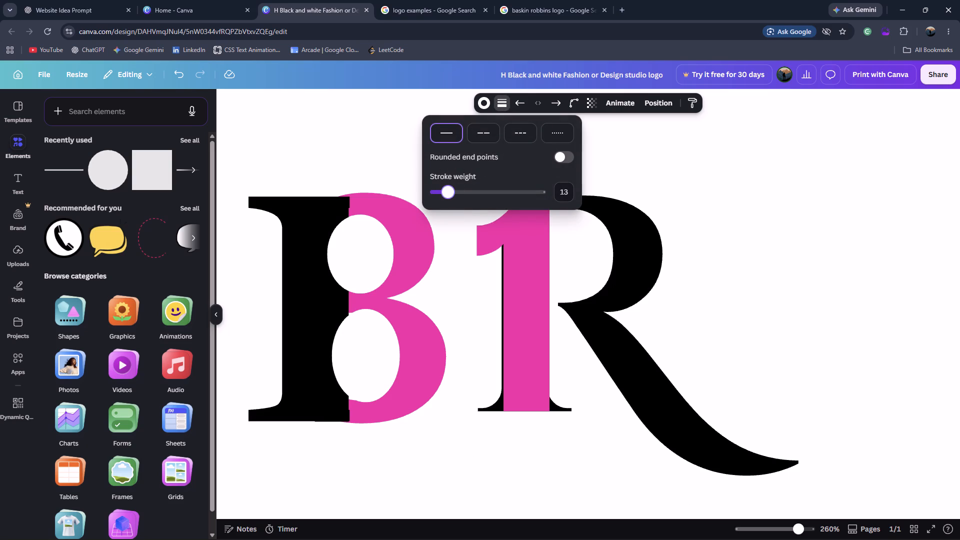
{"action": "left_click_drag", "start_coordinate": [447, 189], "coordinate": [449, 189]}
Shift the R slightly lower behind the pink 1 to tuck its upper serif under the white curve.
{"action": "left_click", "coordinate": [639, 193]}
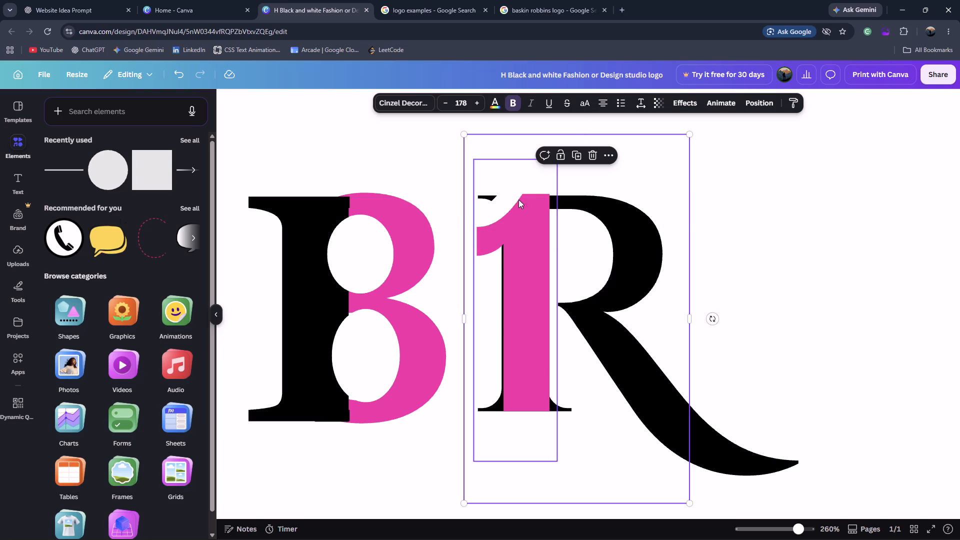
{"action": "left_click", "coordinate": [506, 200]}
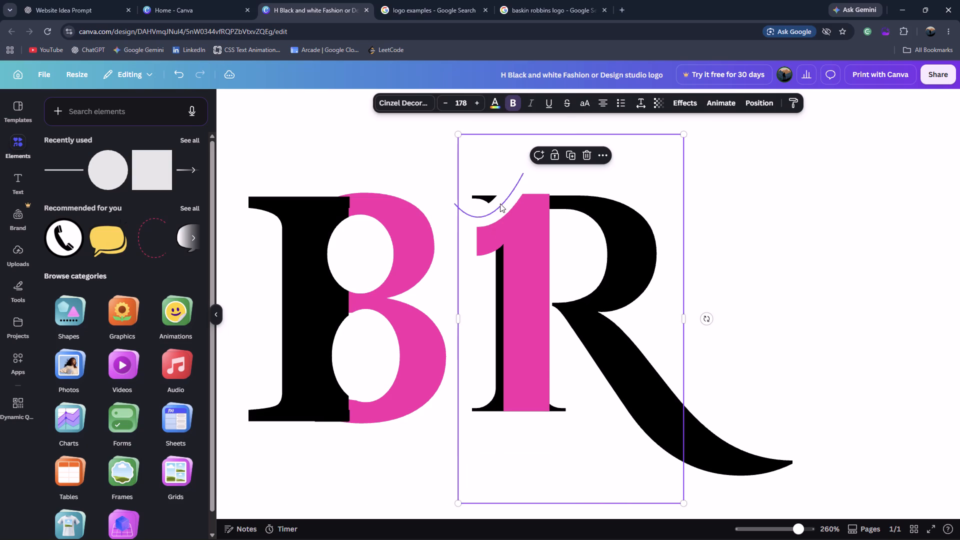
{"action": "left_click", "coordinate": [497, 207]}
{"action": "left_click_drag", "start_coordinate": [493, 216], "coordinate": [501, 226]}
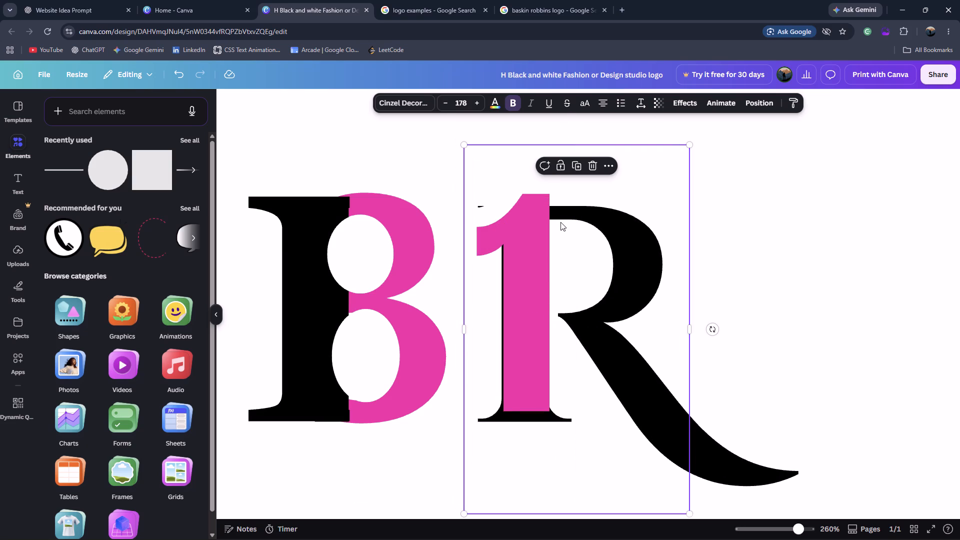
Delete the whole B1R lettering together with its masking shapes from the page.
{"action": "left_click", "coordinate": [560, 222]}
{"action": "left_click_drag", "start_coordinate": [292, 340], "coordinate": [658, 261]}
{"action": "key", "text": "Delete"}
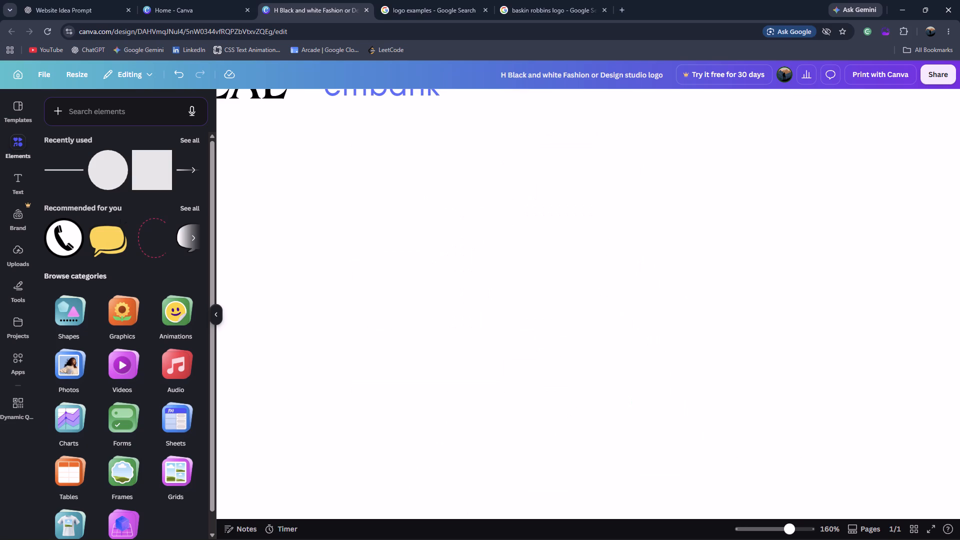